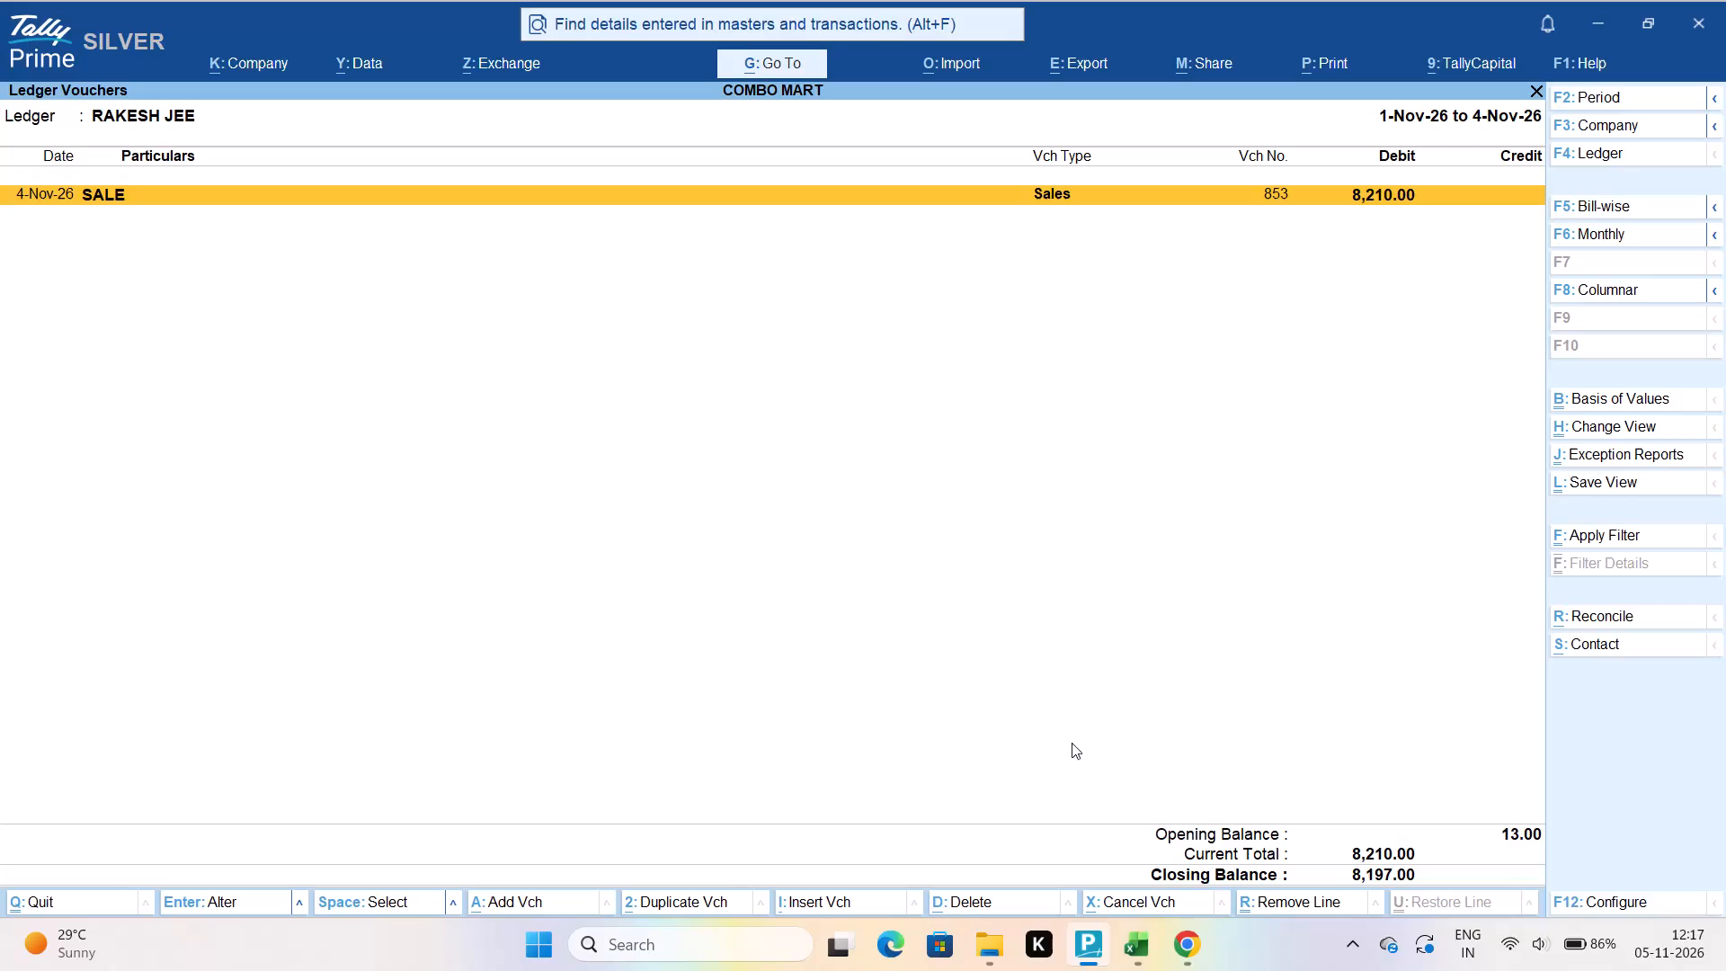
# Leave the ledger vouchers report and open a new sales voucher from the Gateway of Tally.
pyautogui.press('Escape')
pyautogui.press('Escape')
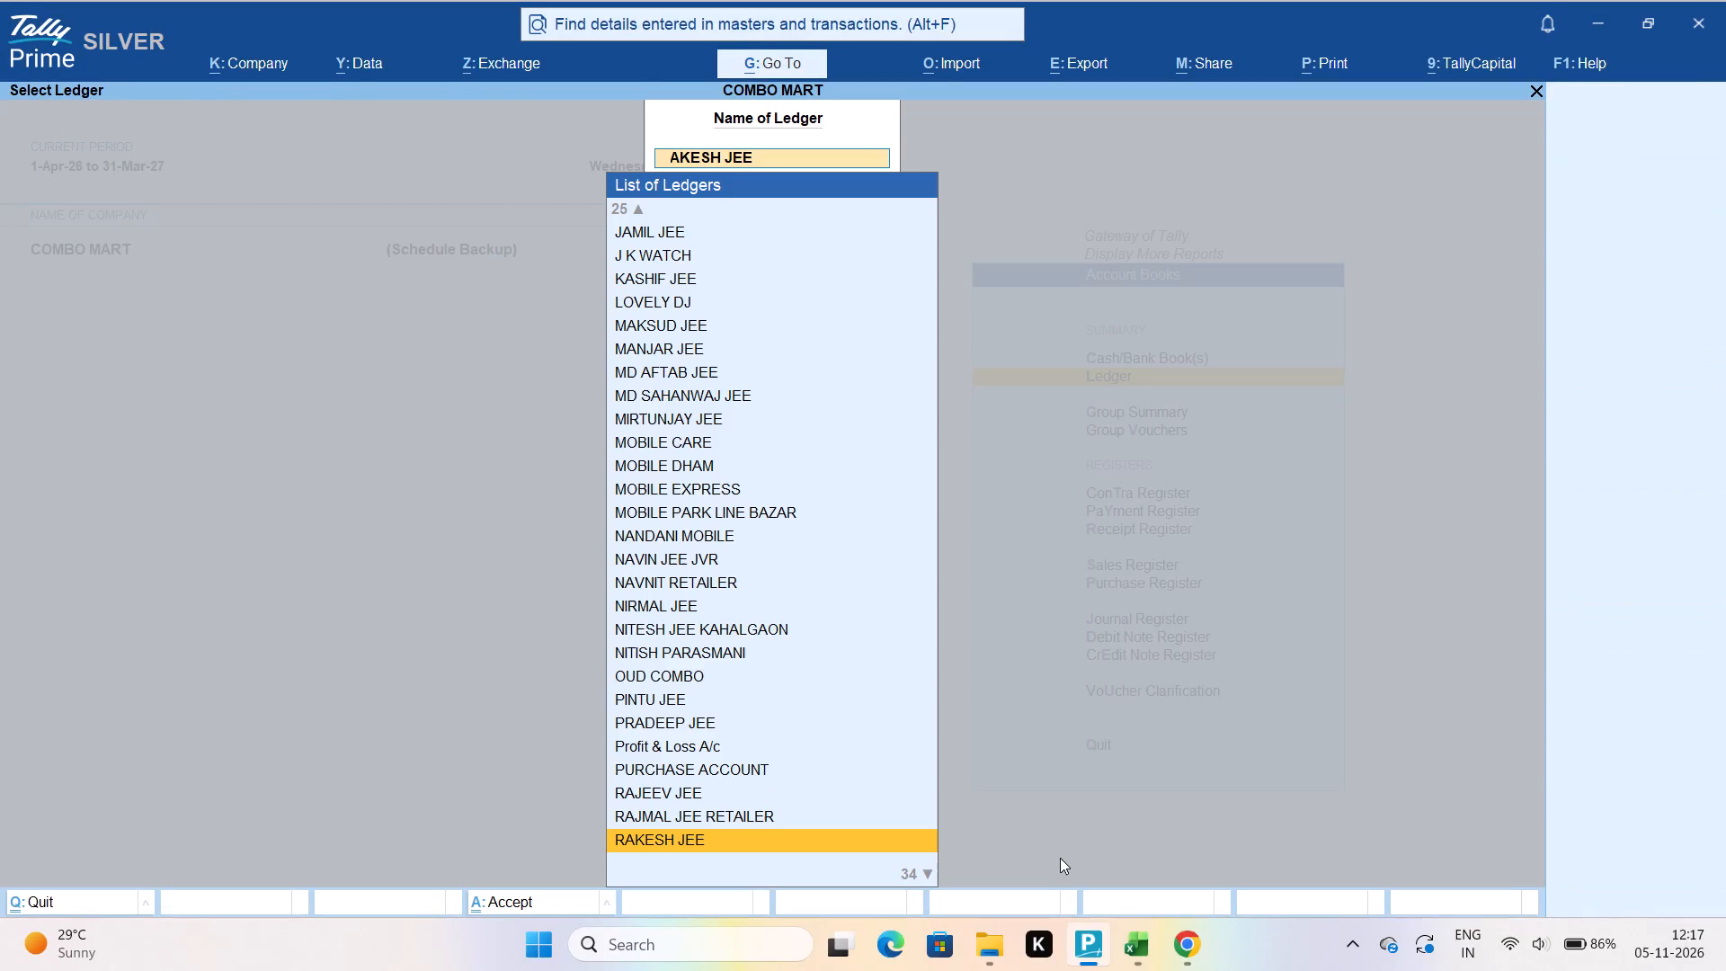
pyautogui.press('Escape')
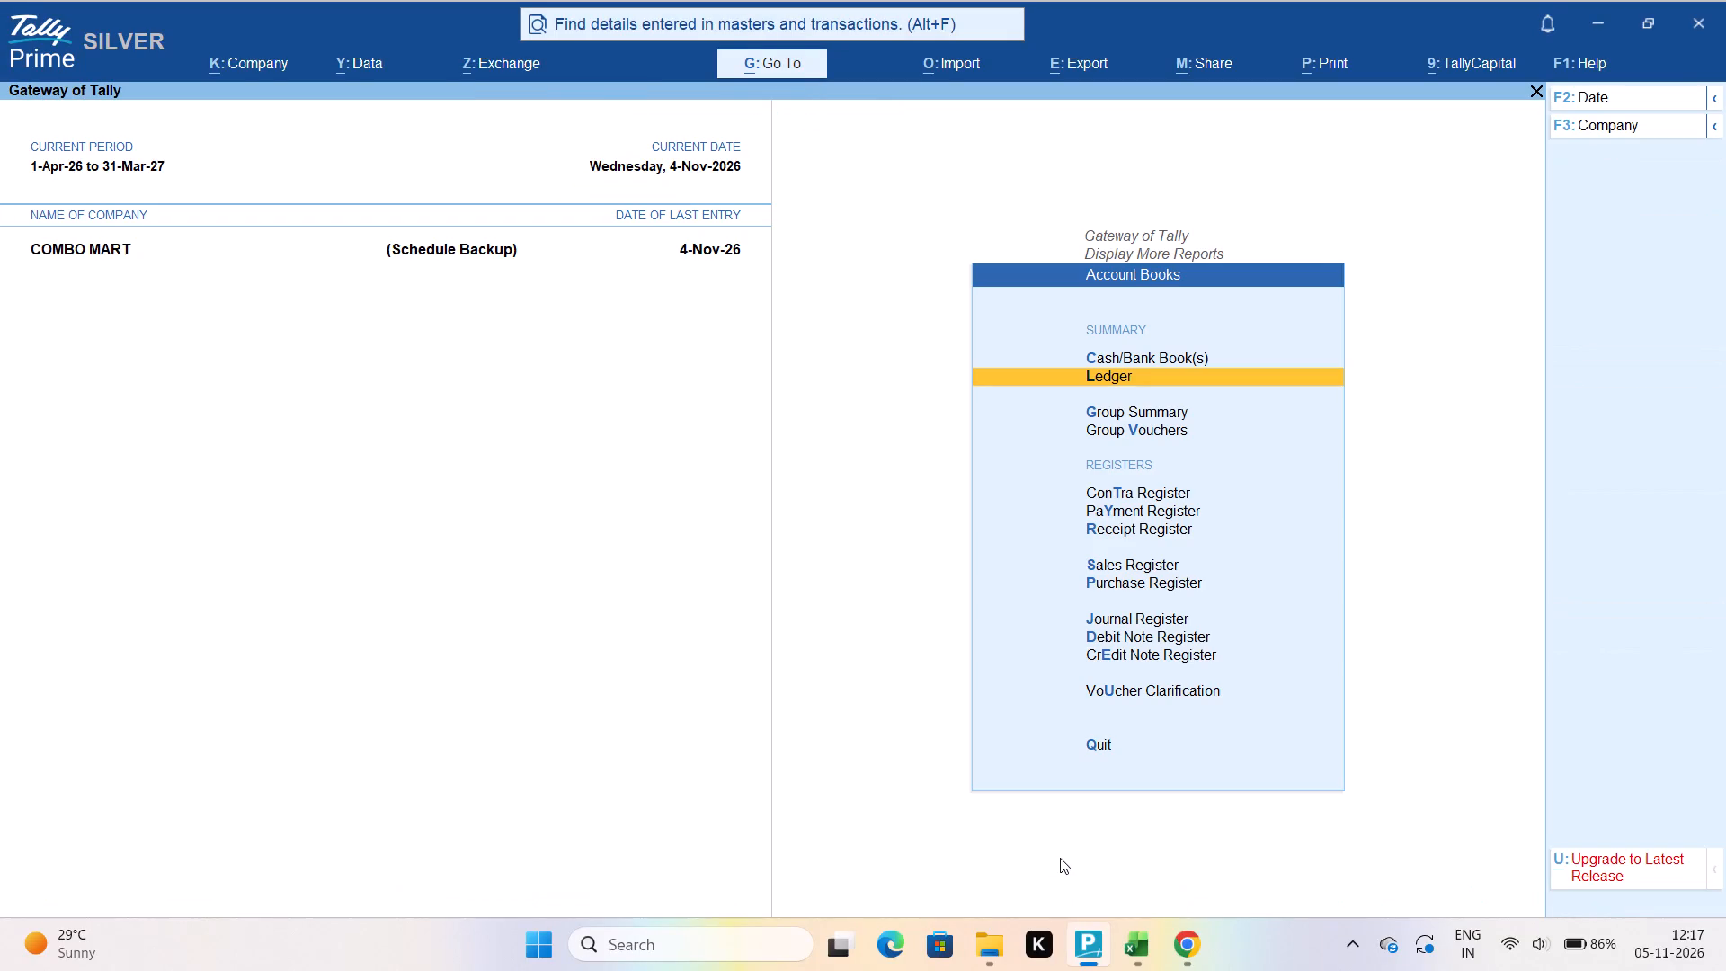
pyautogui.press('Escape')
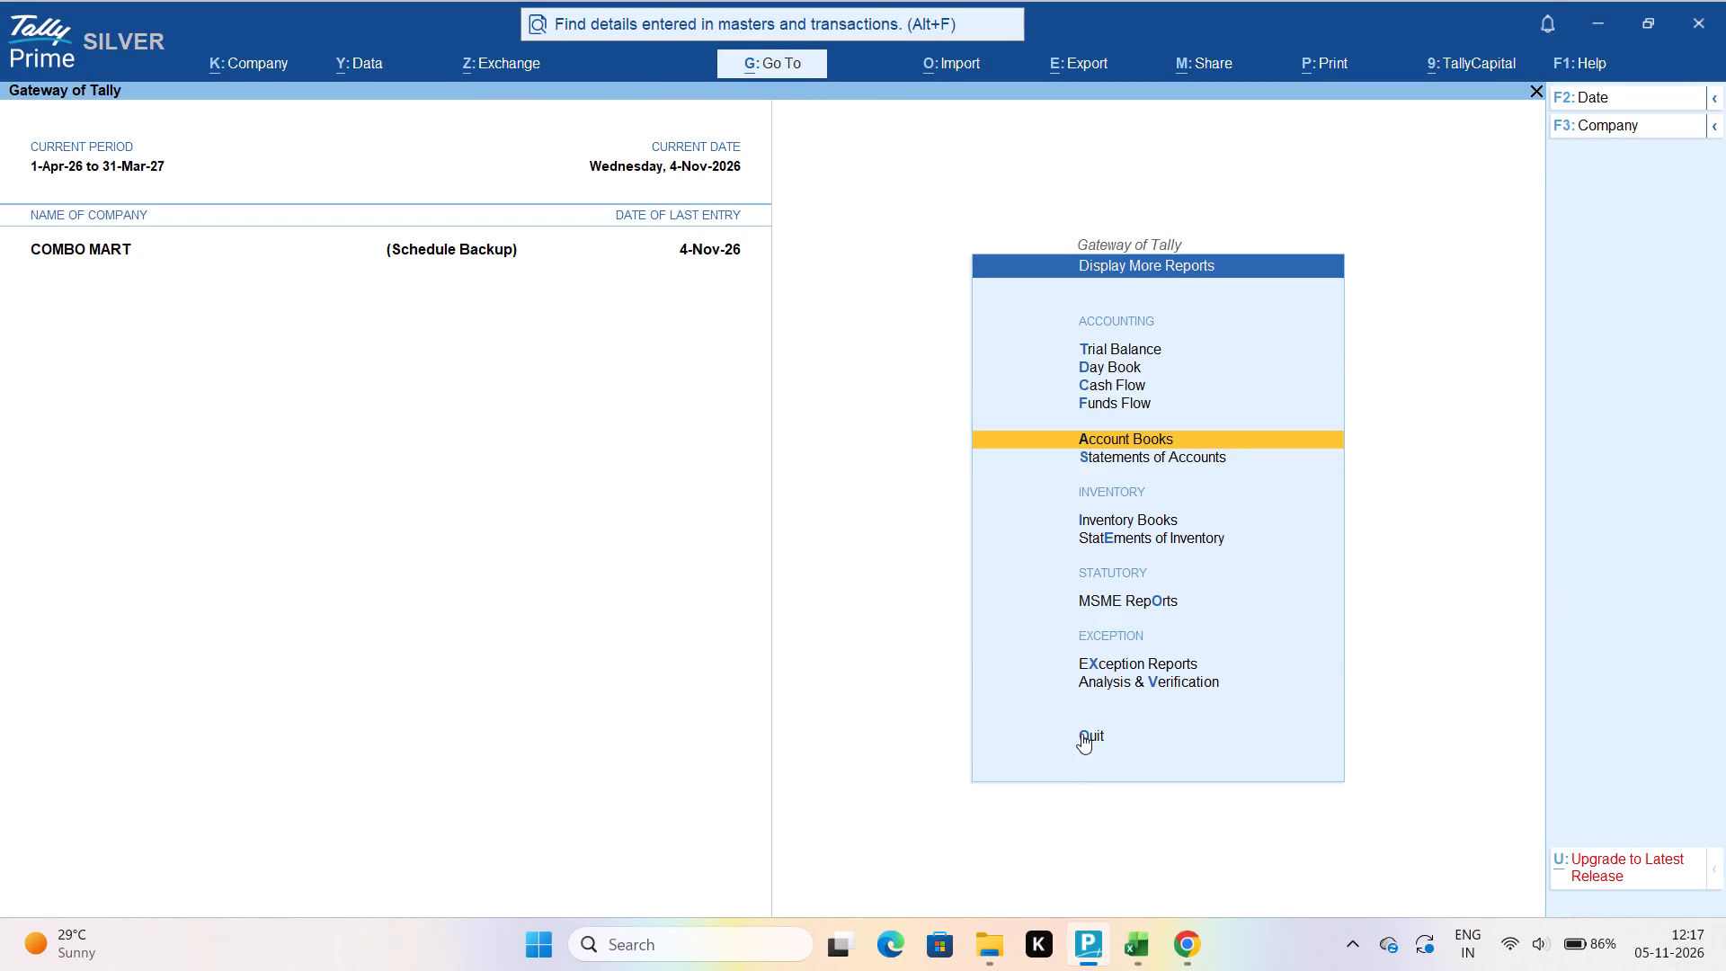
pyautogui.press('Escape')
pyautogui.click(1105, 420)
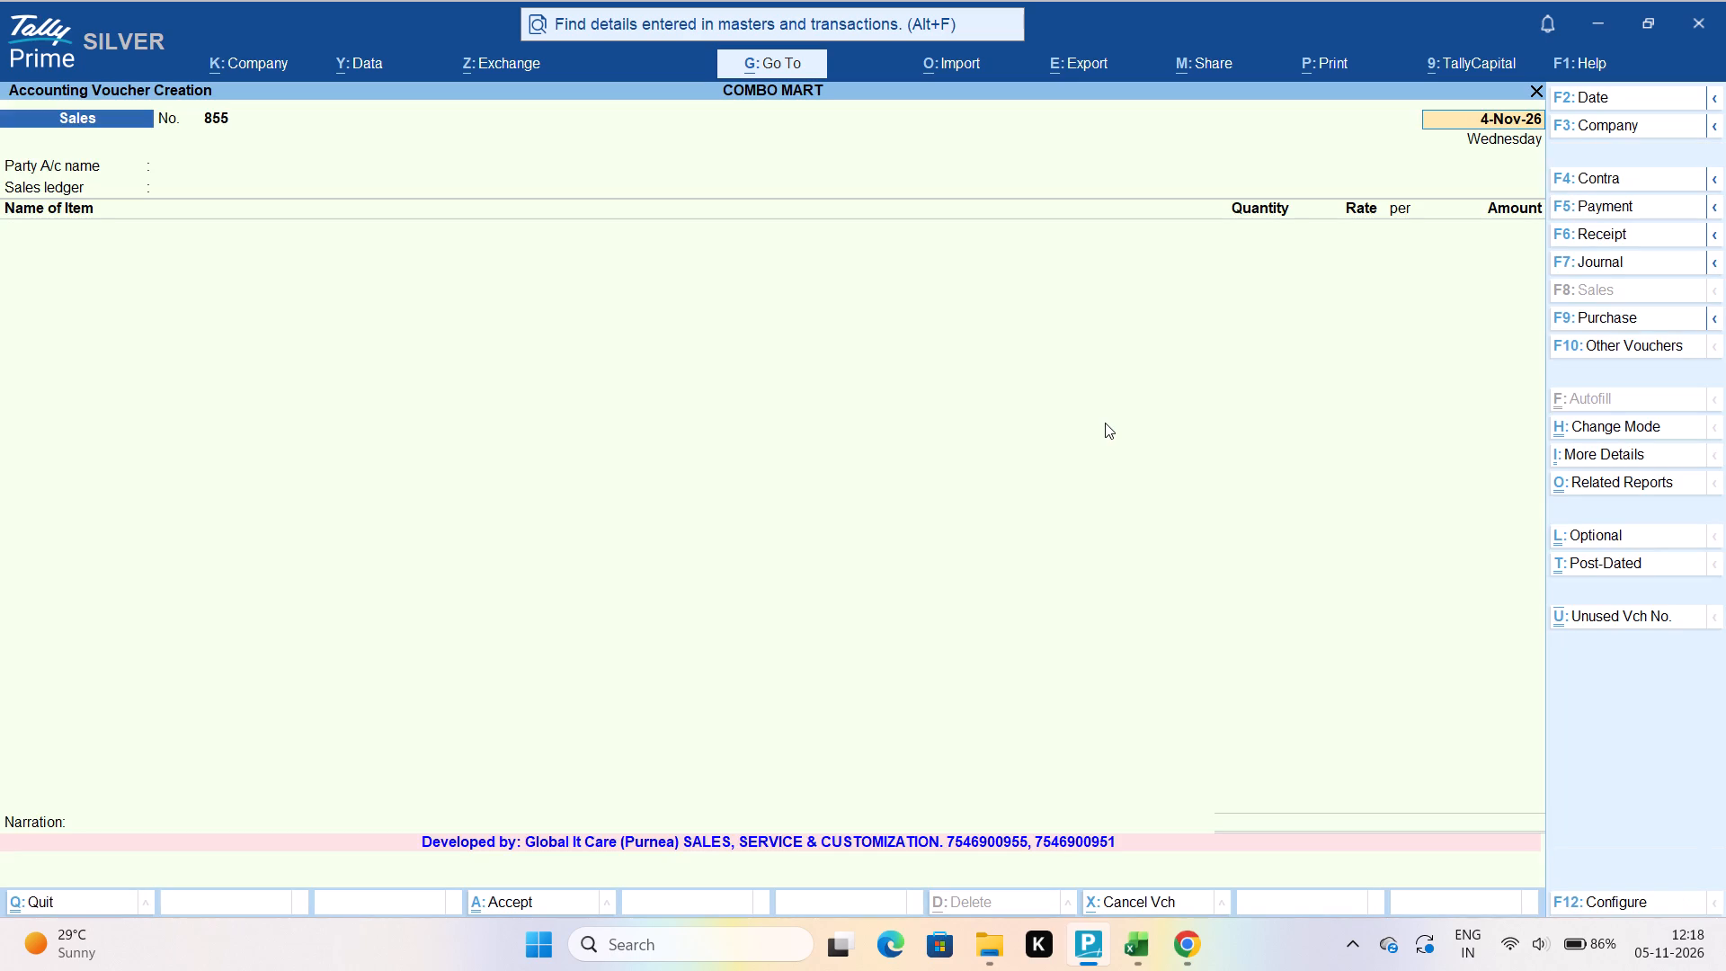
# Set the sales voucher date to 5-11 (5-Nov-26).
pyautogui.write('5-10')
pyautogui.press('Return')
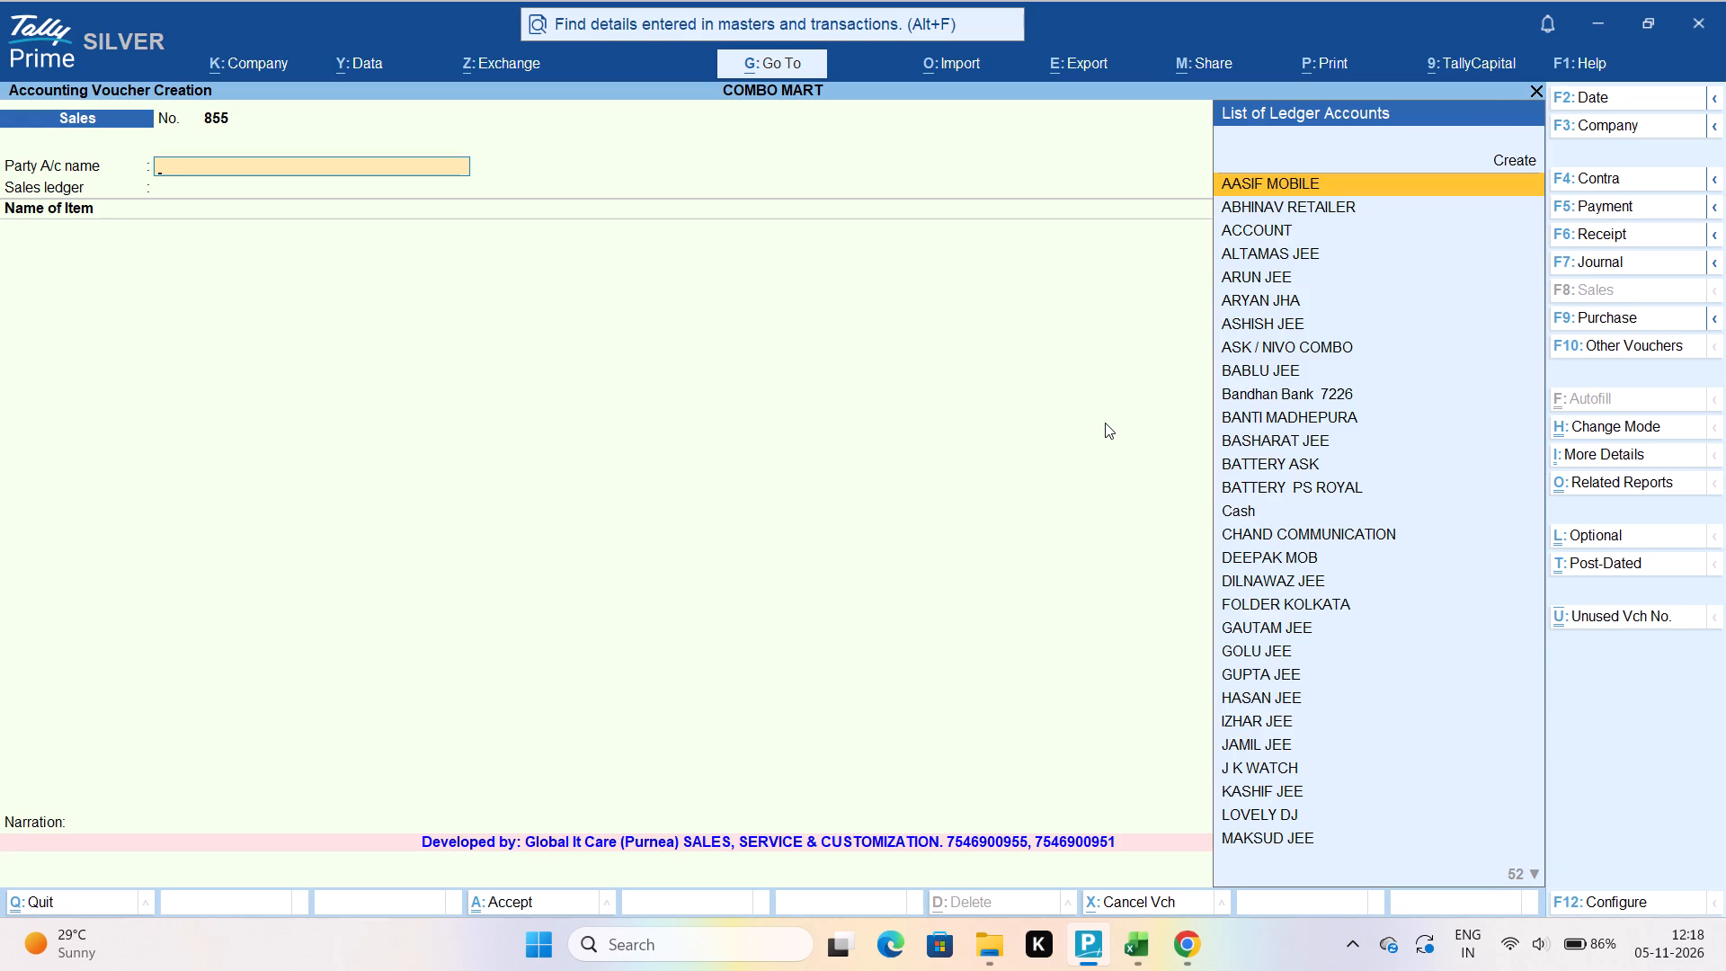
pyautogui.press('BackSpace')
pyautogui.write('5-11')
pyautogui.press('Return')
# Choose the DILNAWAZ party account, accept the blank dispatch and party details, and use SALE as the sales ledger.
pyautogui.write('DILNA')
pyautogui.press('Return')
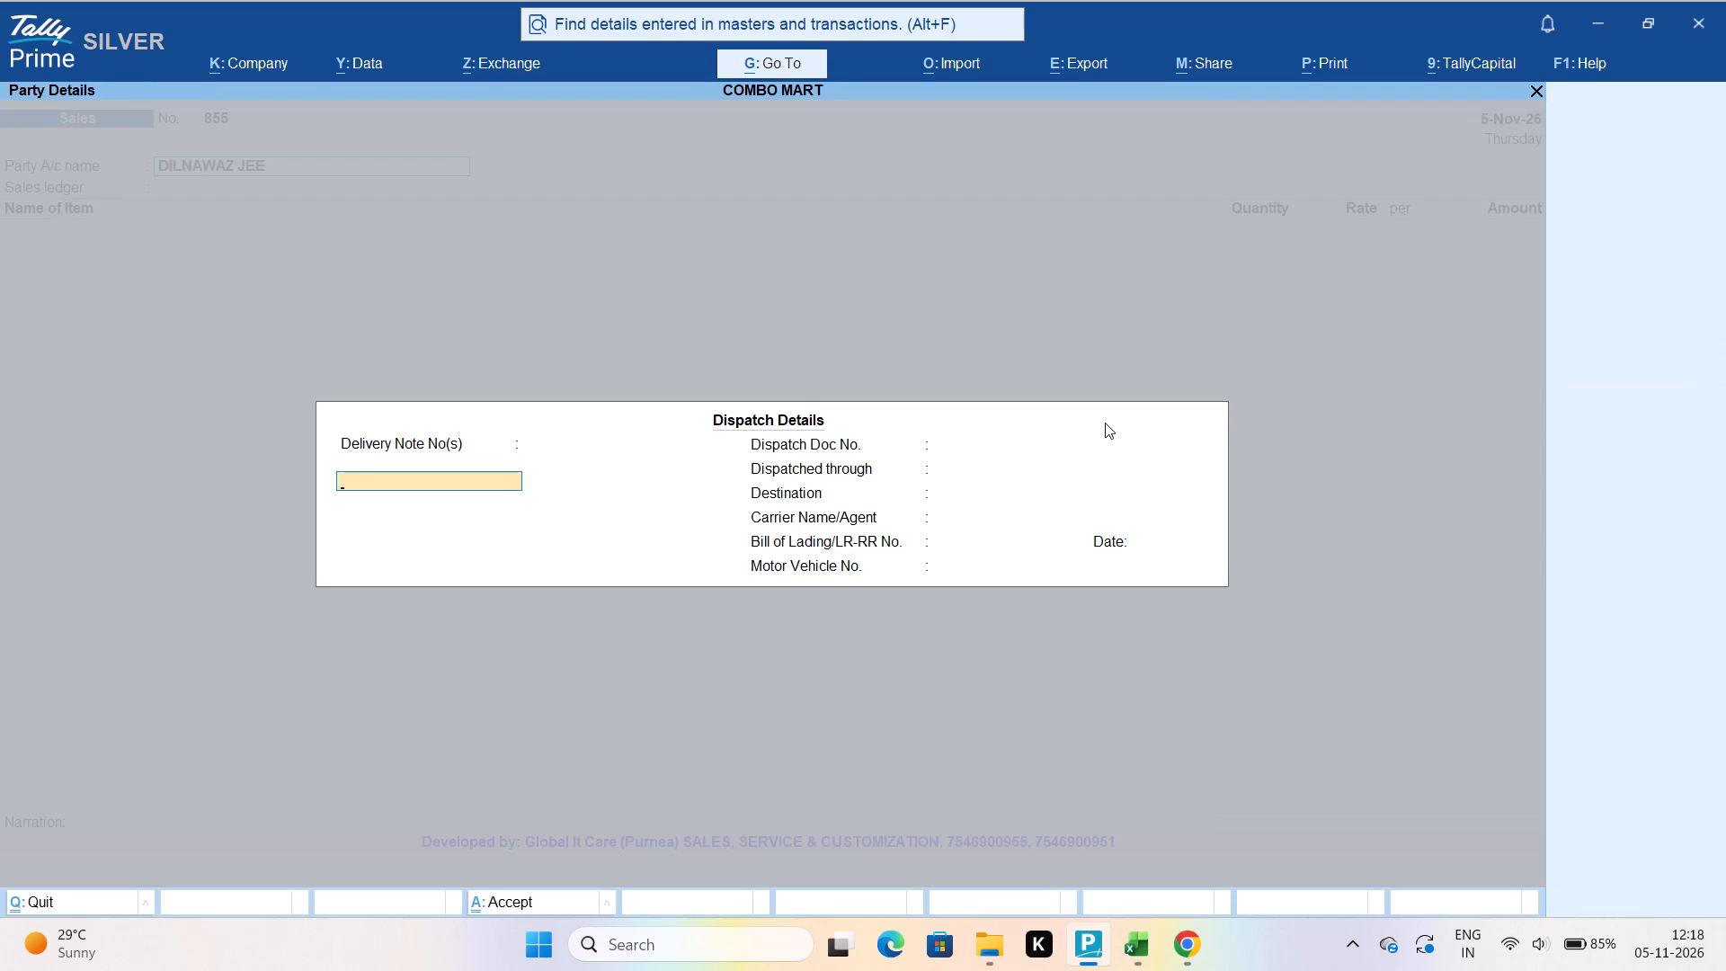
pyautogui.hotkey('ctrl', 'a')
pyautogui.hotkey('ctrl', 'a')
pyautogui.press('Return')
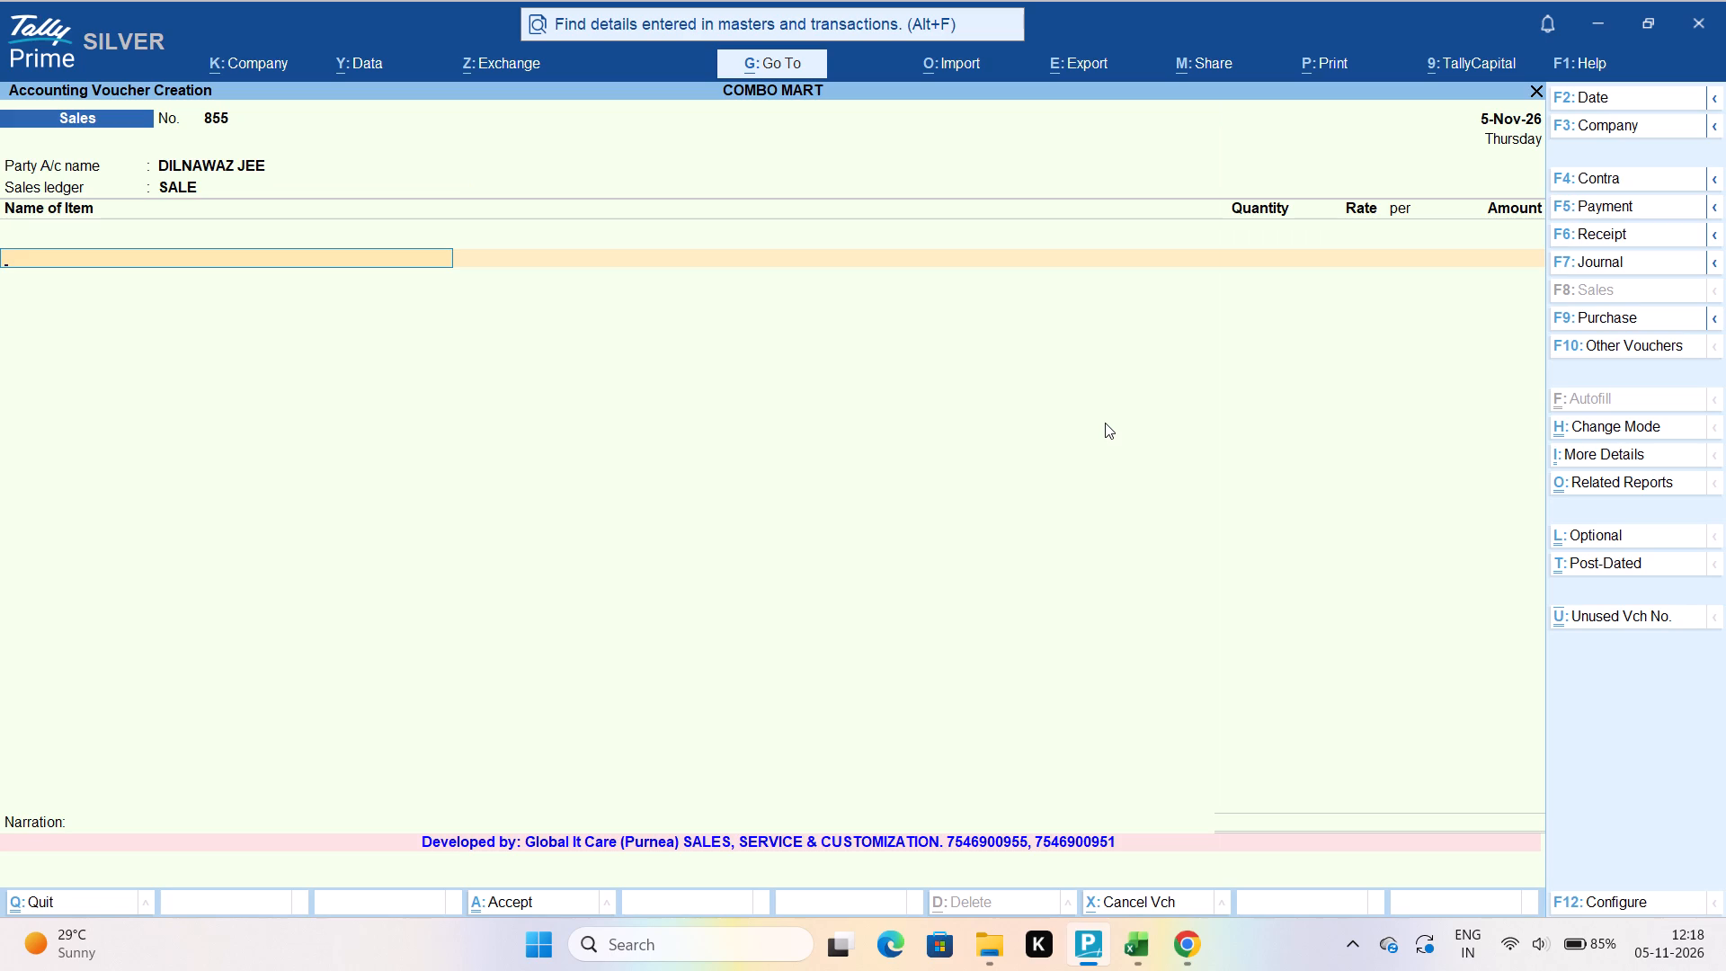
# Add the stock item Y20 / Y52S ALL OUD CROWN with a quantity of 10 PCS at the rate of 505.00.
pyautogui.write('Y20')
pyautogui.press('space')
pyautogui.write('OUD')
pyautogui.press('space')
pyautogui.press('BackSpace')
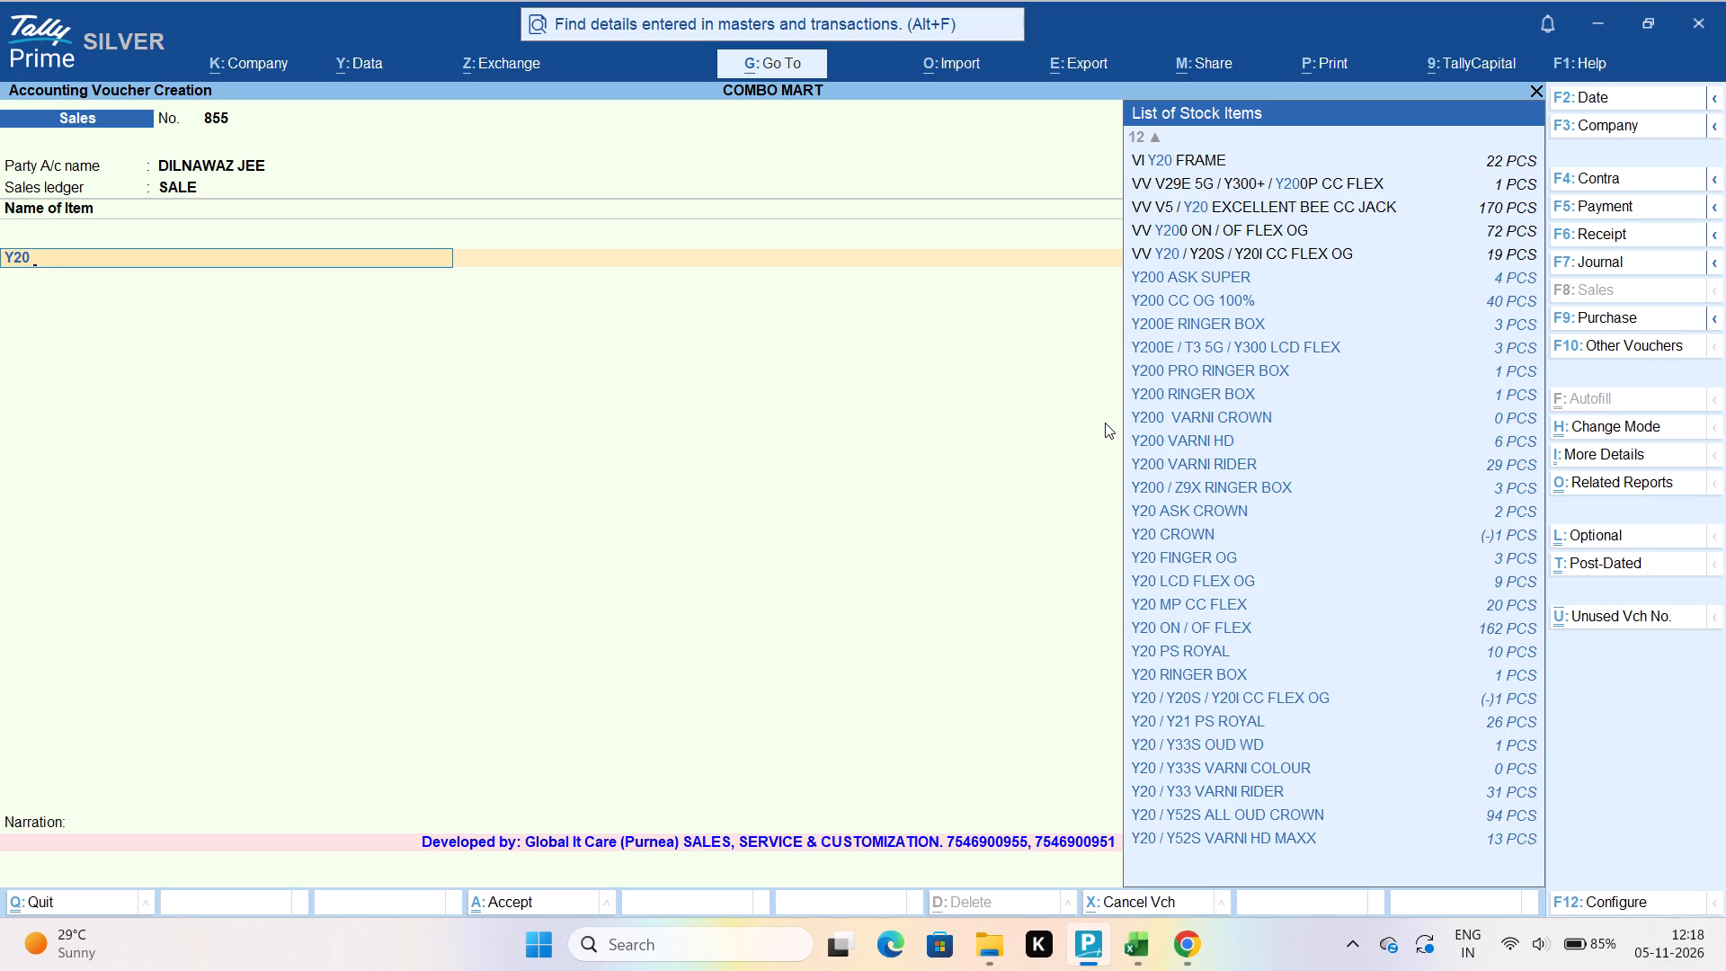
pyautogui.press('Down')
pyautogui.press('Down')
pyautogui.press('Down')
pyautogui.press('Down')
pyautogui.press('Down')
pyautogui.press('Down')
pyautogui.press('Down')
pyautogui.press('Down')
pyautogui.press('Down')
pyautogui.press('Down')
pyautogui.press('Down')
pyautogui.press('Down')
pyautogui.press('Down')
pyautogui.press('Down')
pyautogui.press('Down')
pyautogui.press('Down')
pyautogui.press('Down')
pyautogui.press('Down')
pyautogui.press('Down')
pyautogui.press('Down')
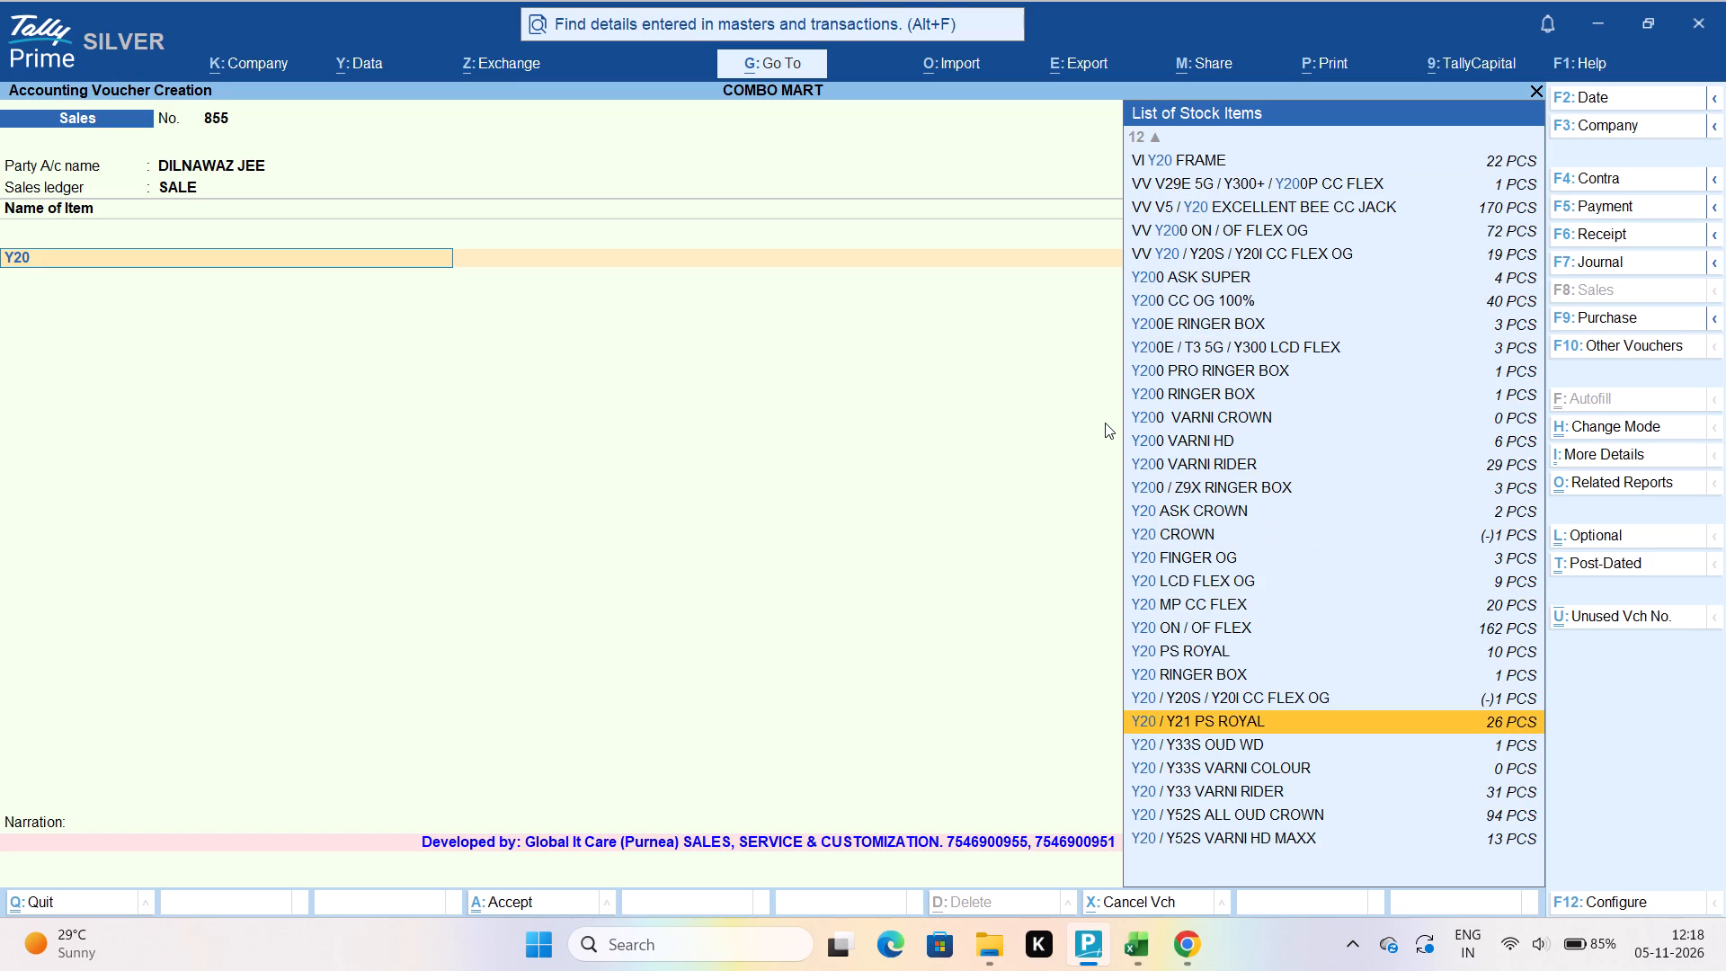
pyautogui.press('Down')
pyautogui.press('Down')
pyautogui.press('Down')
pyautogui.press('Down')
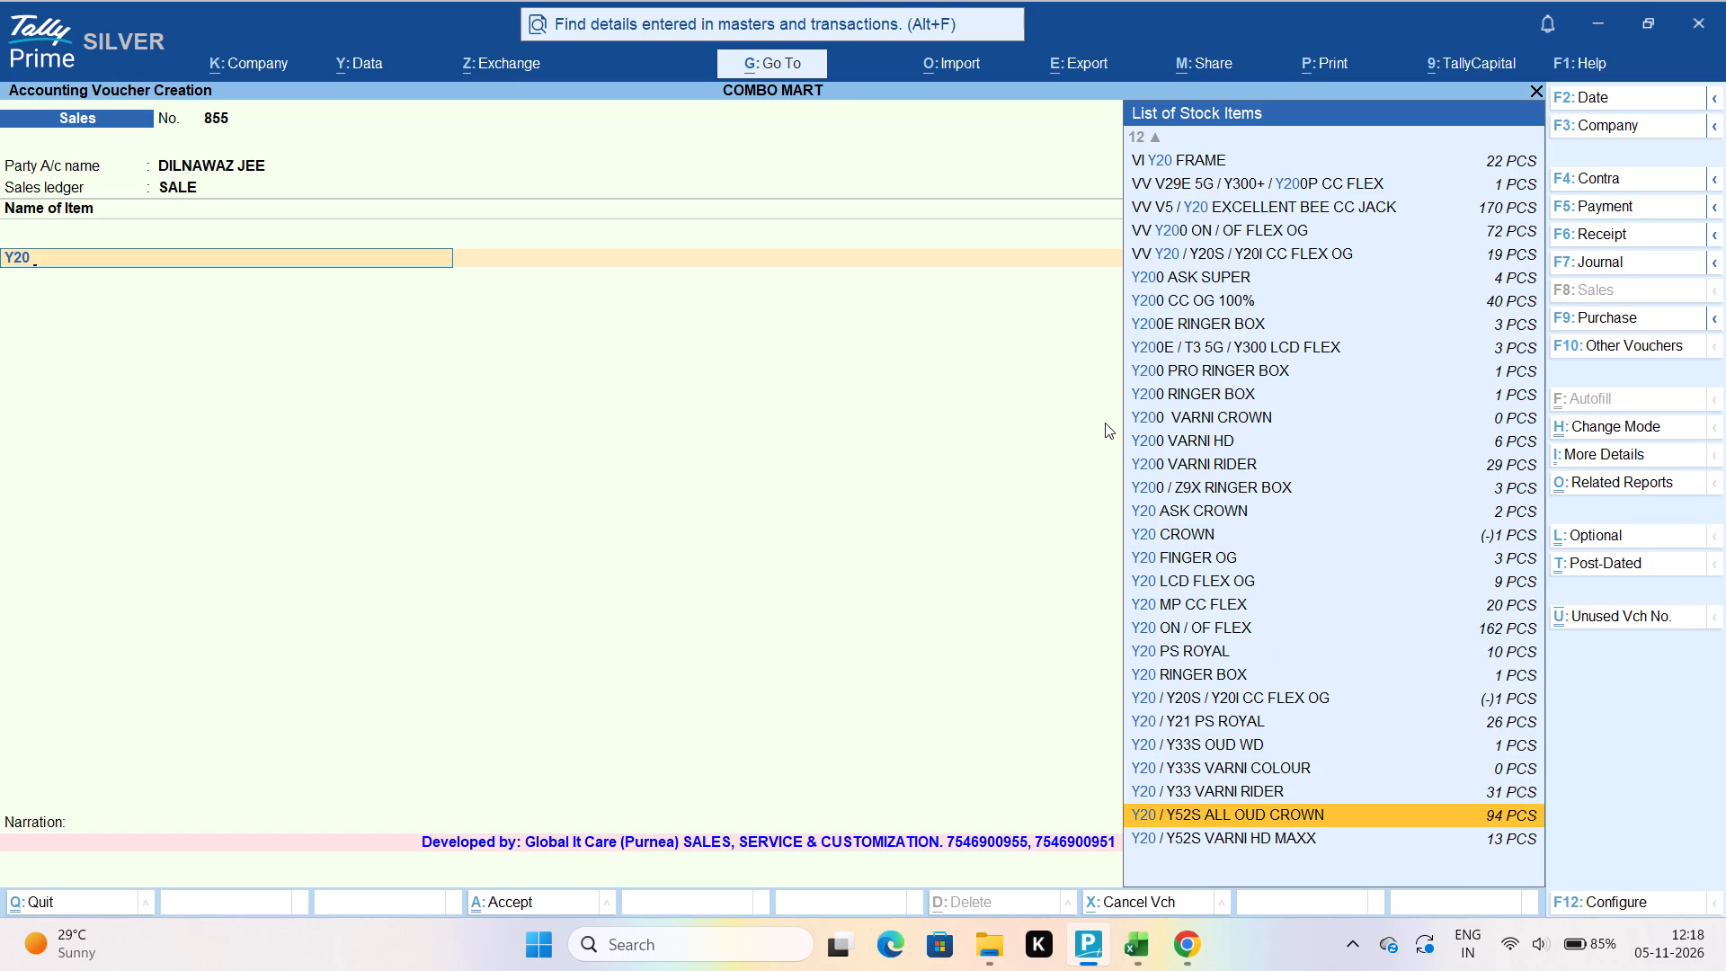
pyautogui.press('Return')
pyautogui.press('Return')
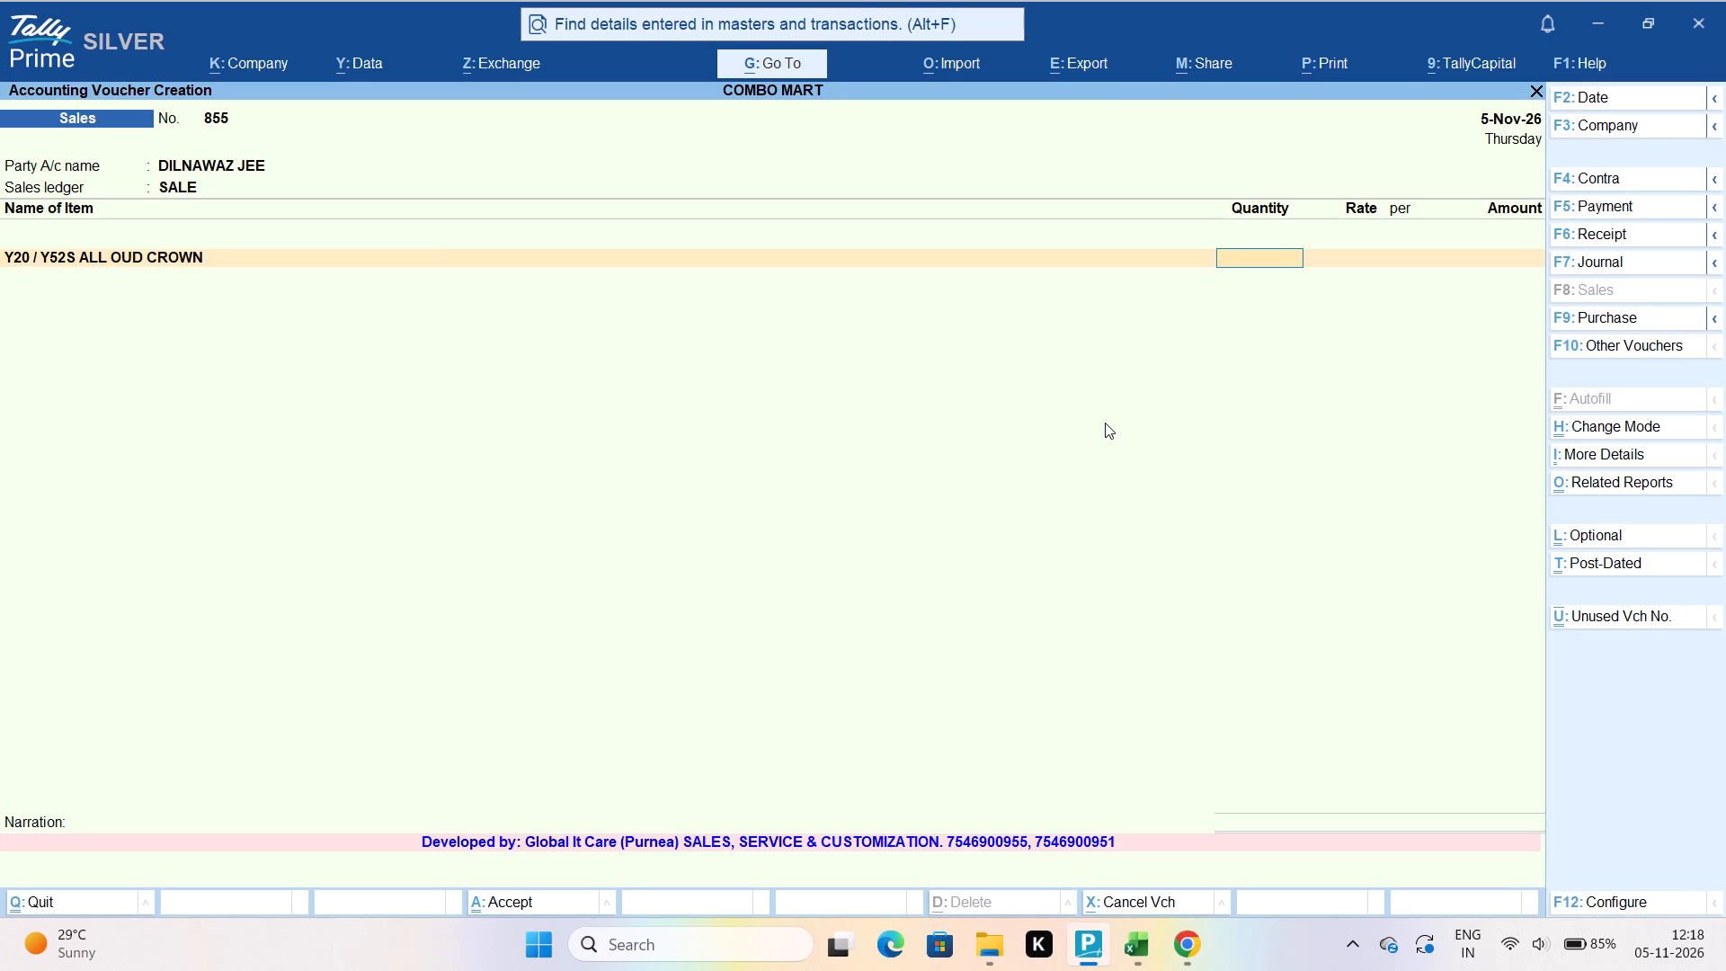
pyautogui.write('10')
pyautogui.press('Return')
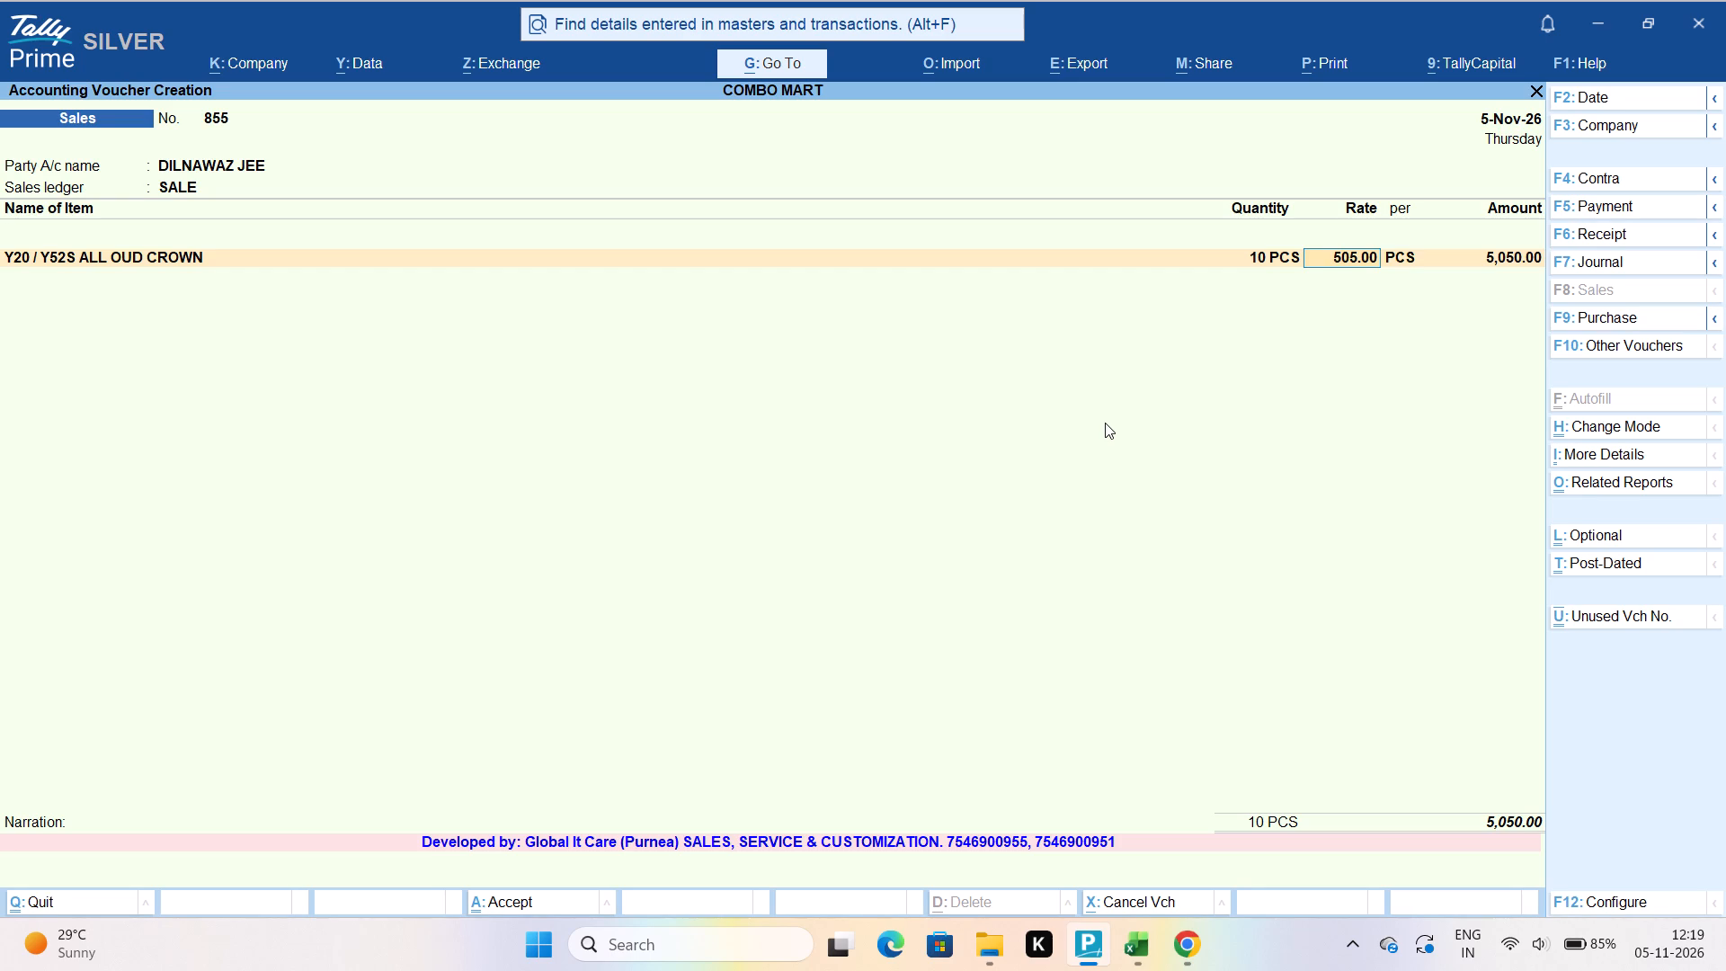
pyautogui.press('Return')
pyautogui.press('Return')
pyautogui.press('Return')
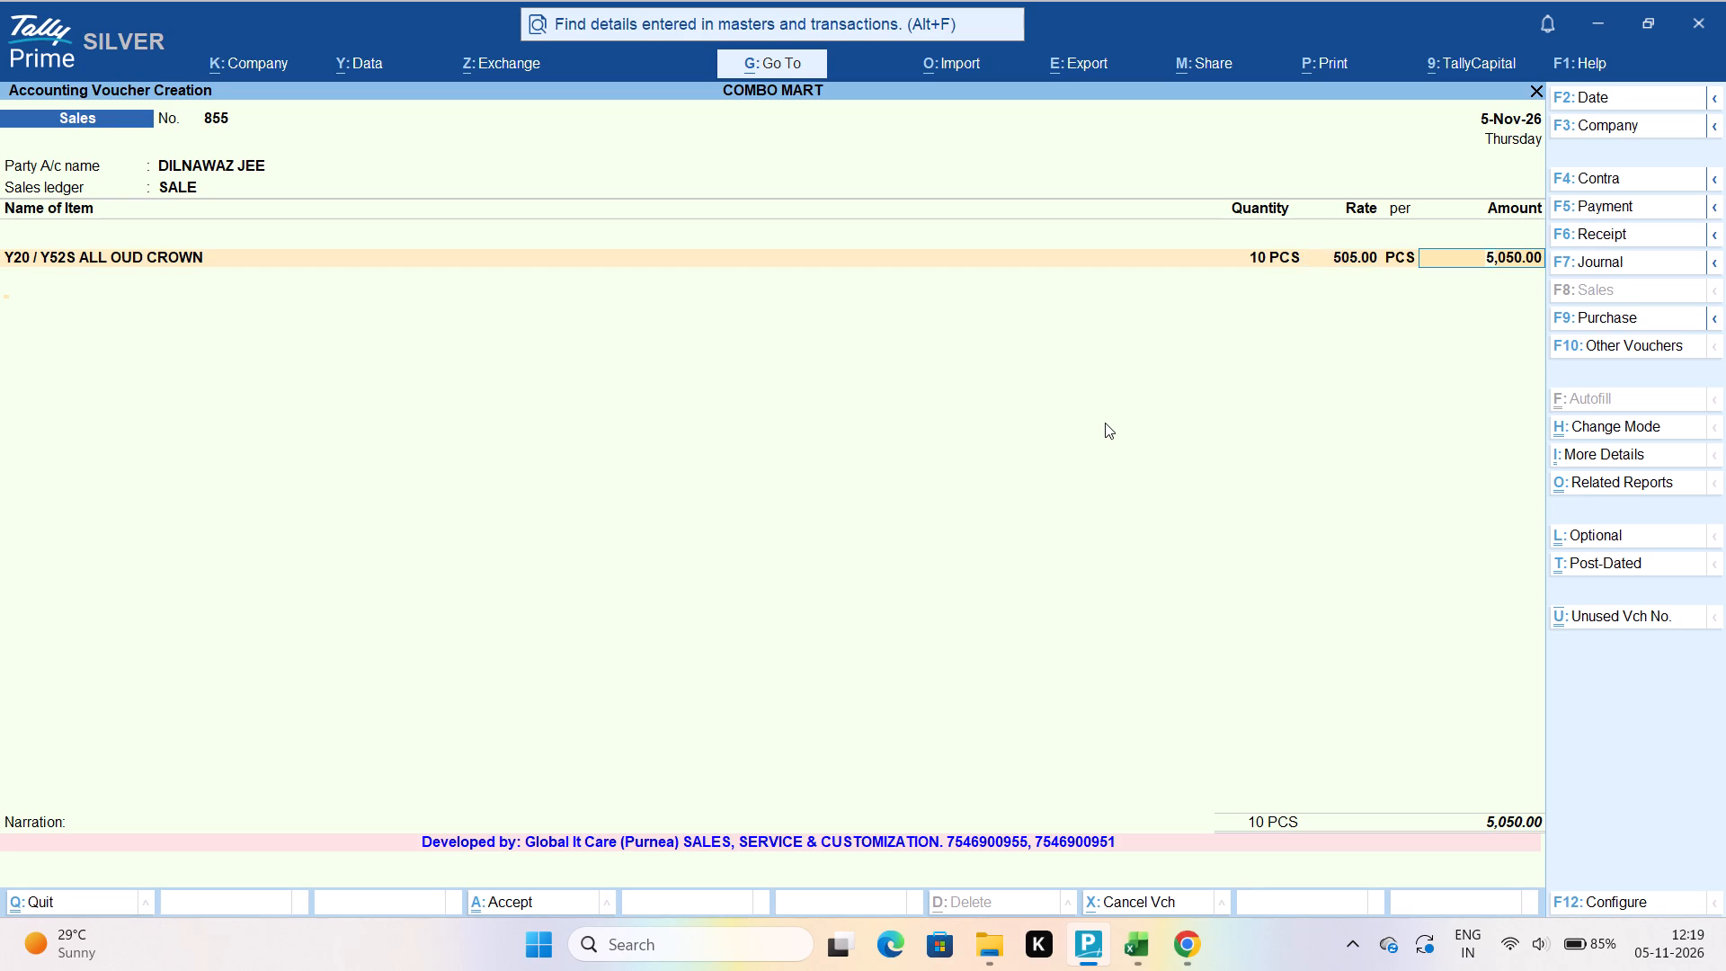
# Add the stock item 14C OUD CROWN as the second line with a quantity of 10 PCS.
pyautogui.write('14C OUD')
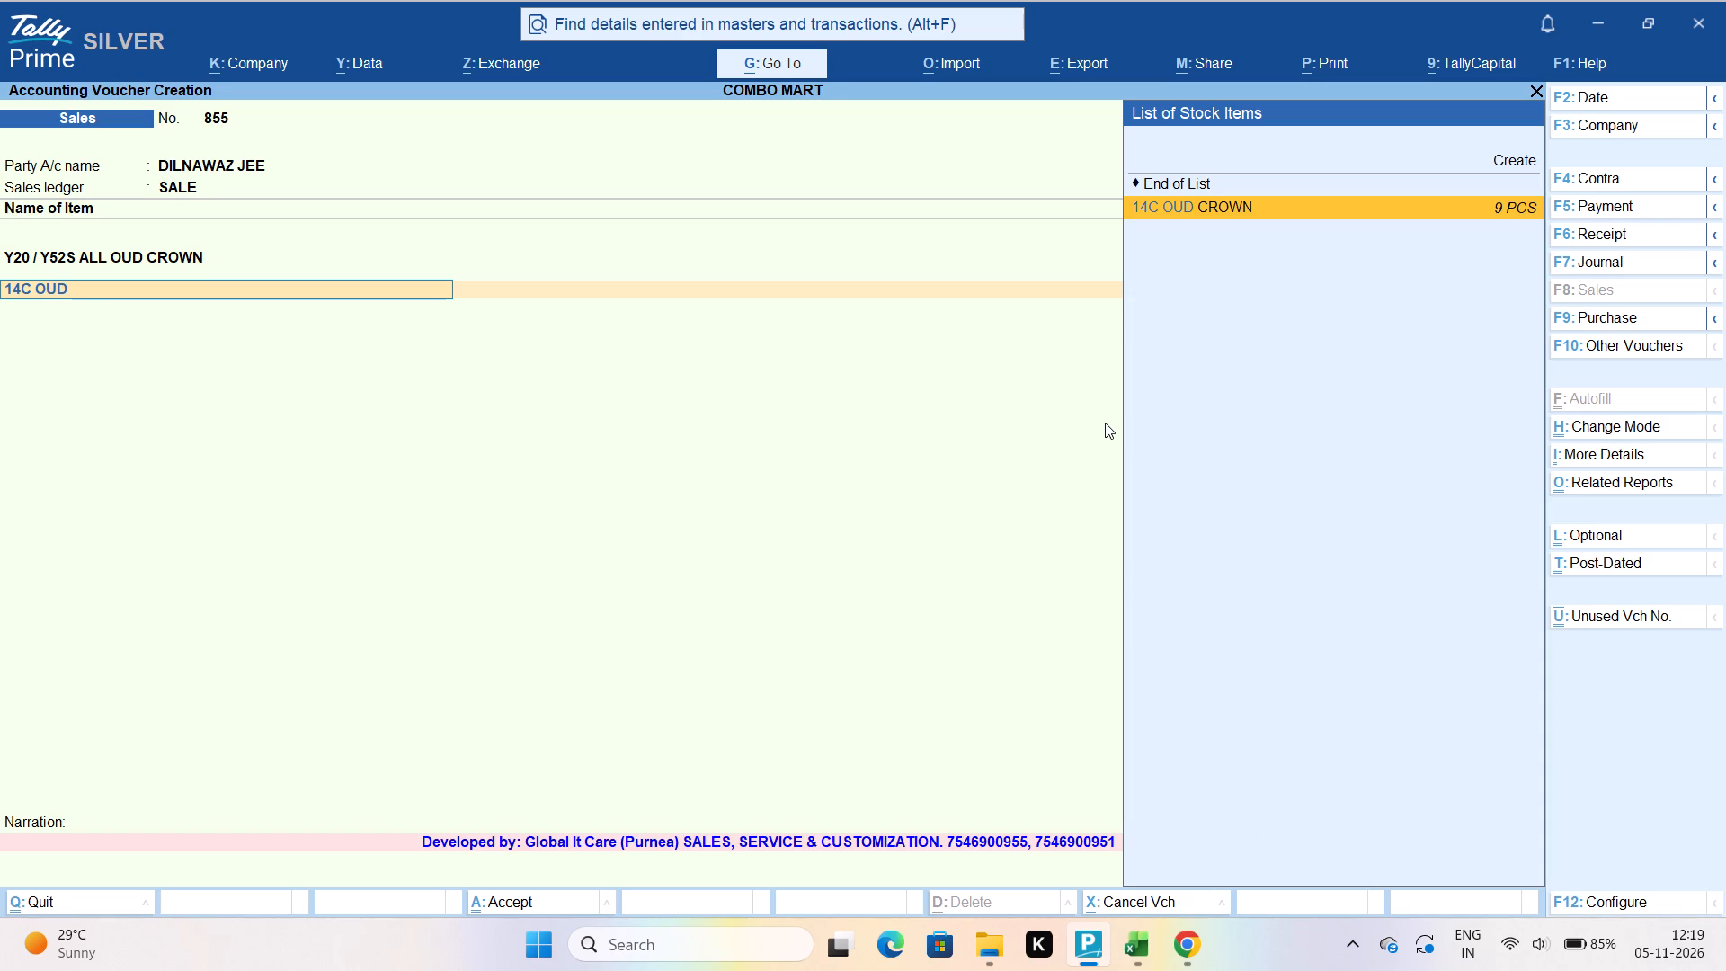
pyautogui.press('Return')
pyautogui.press('Return')
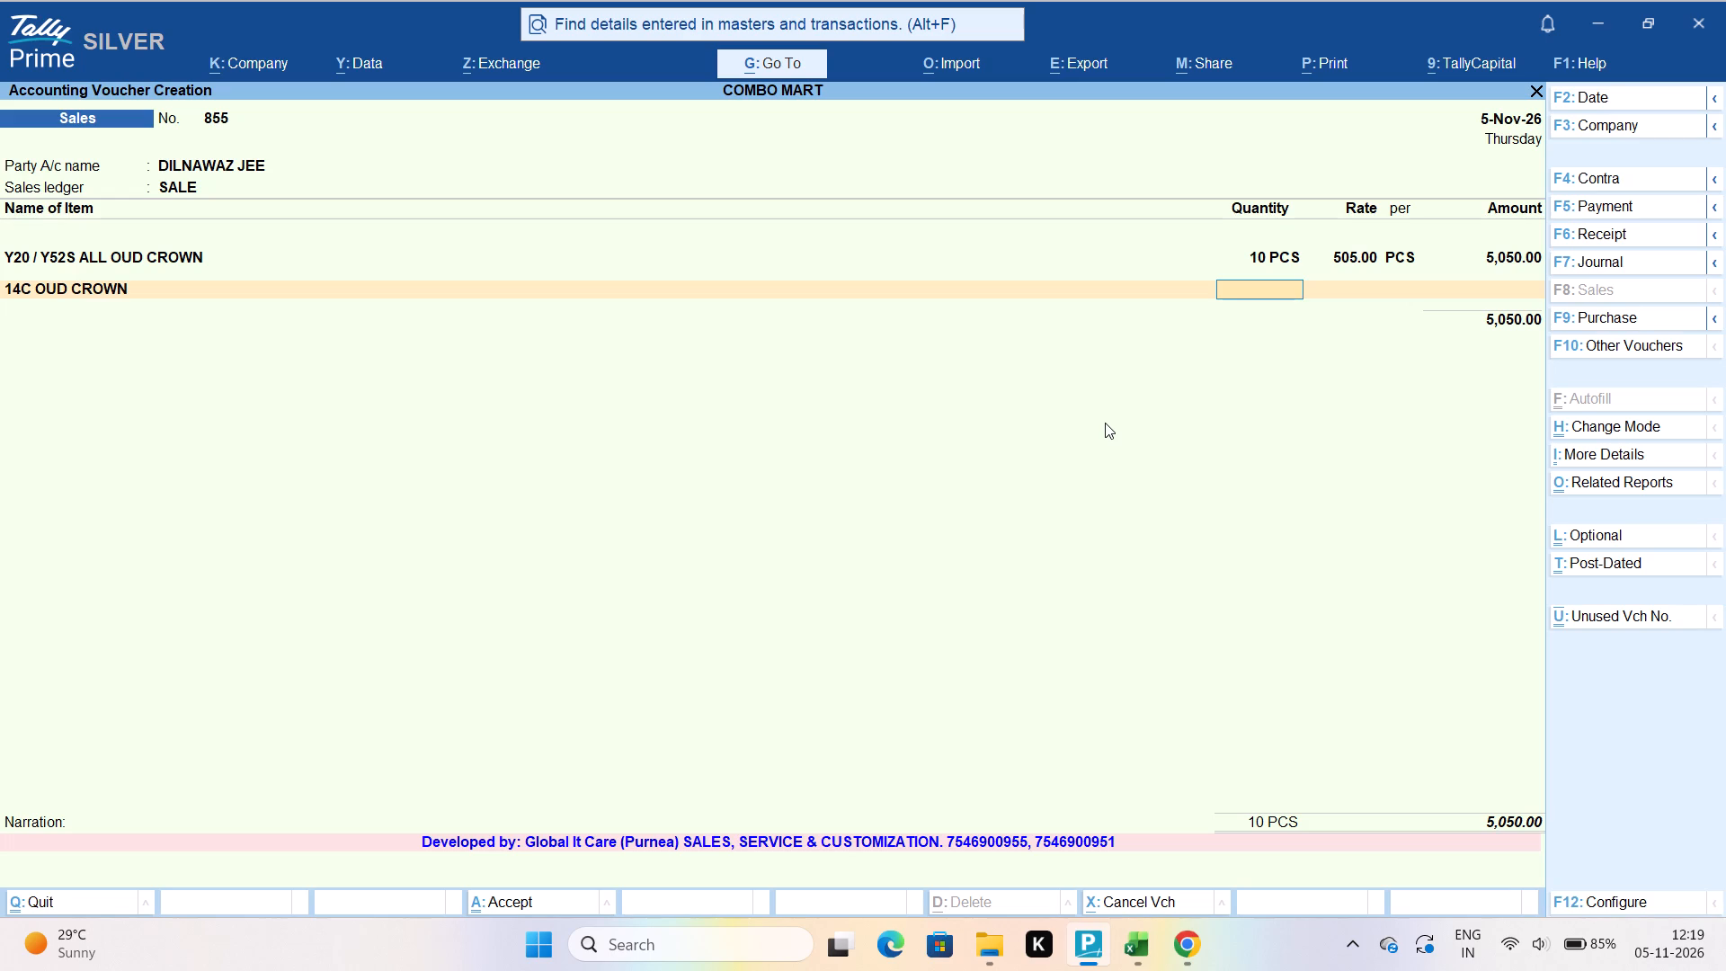
pyautogui.write('10')
pyautogui.press('Return')
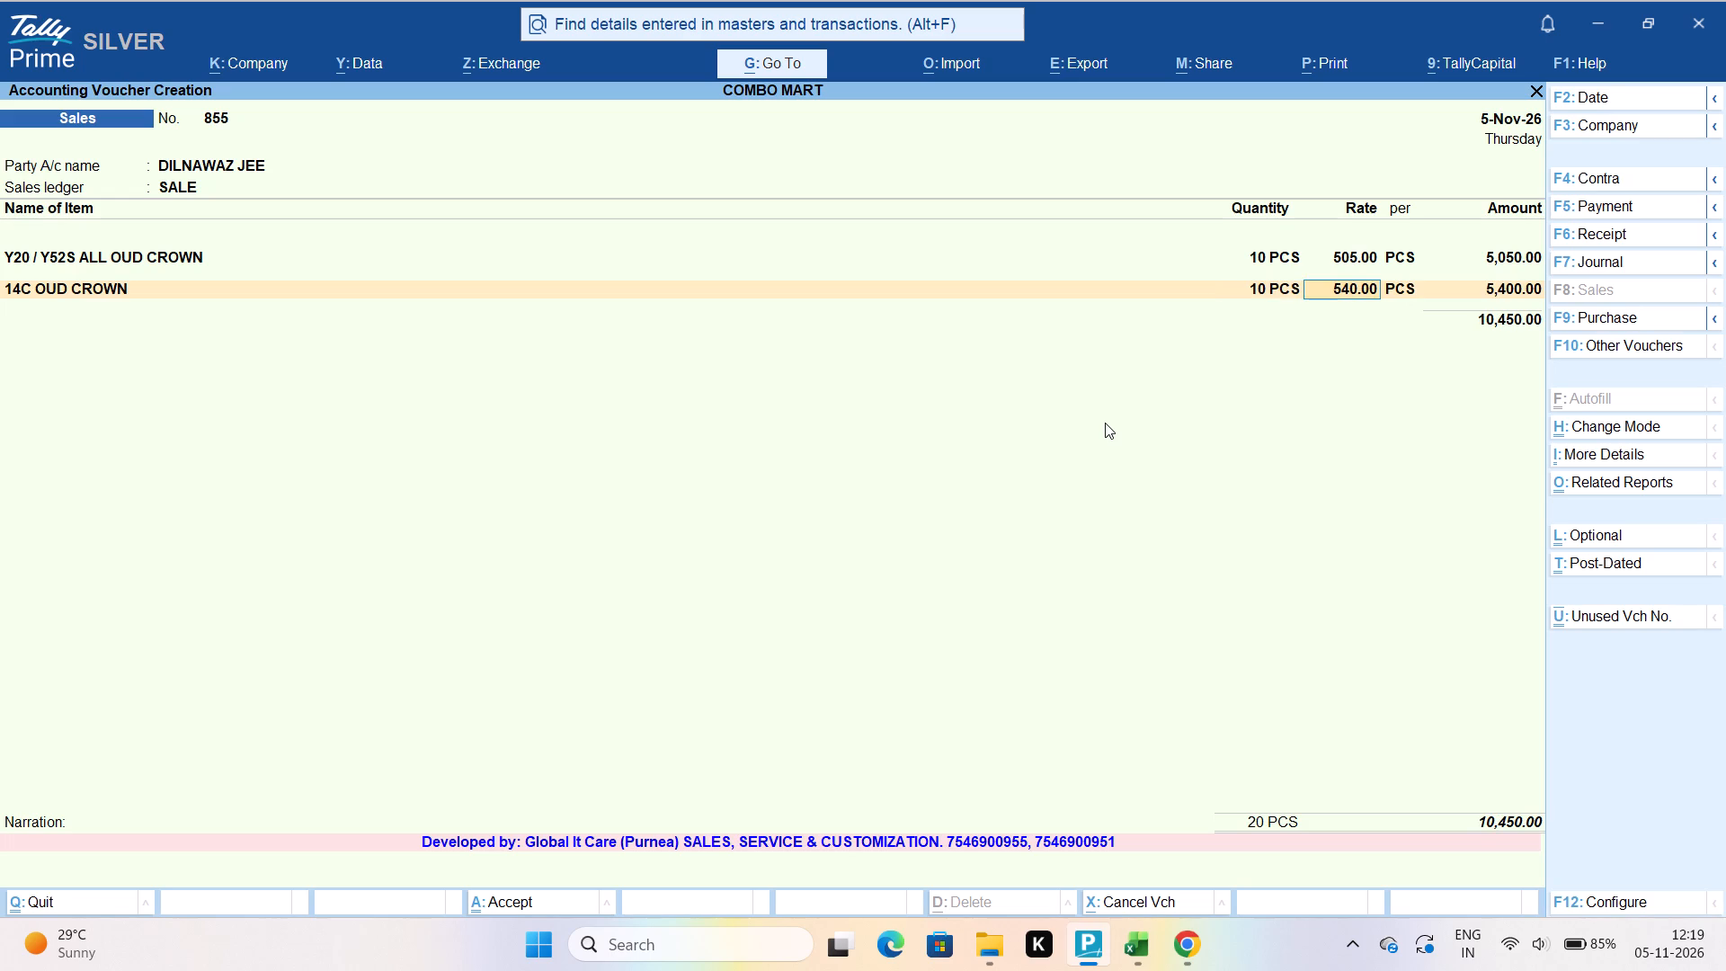
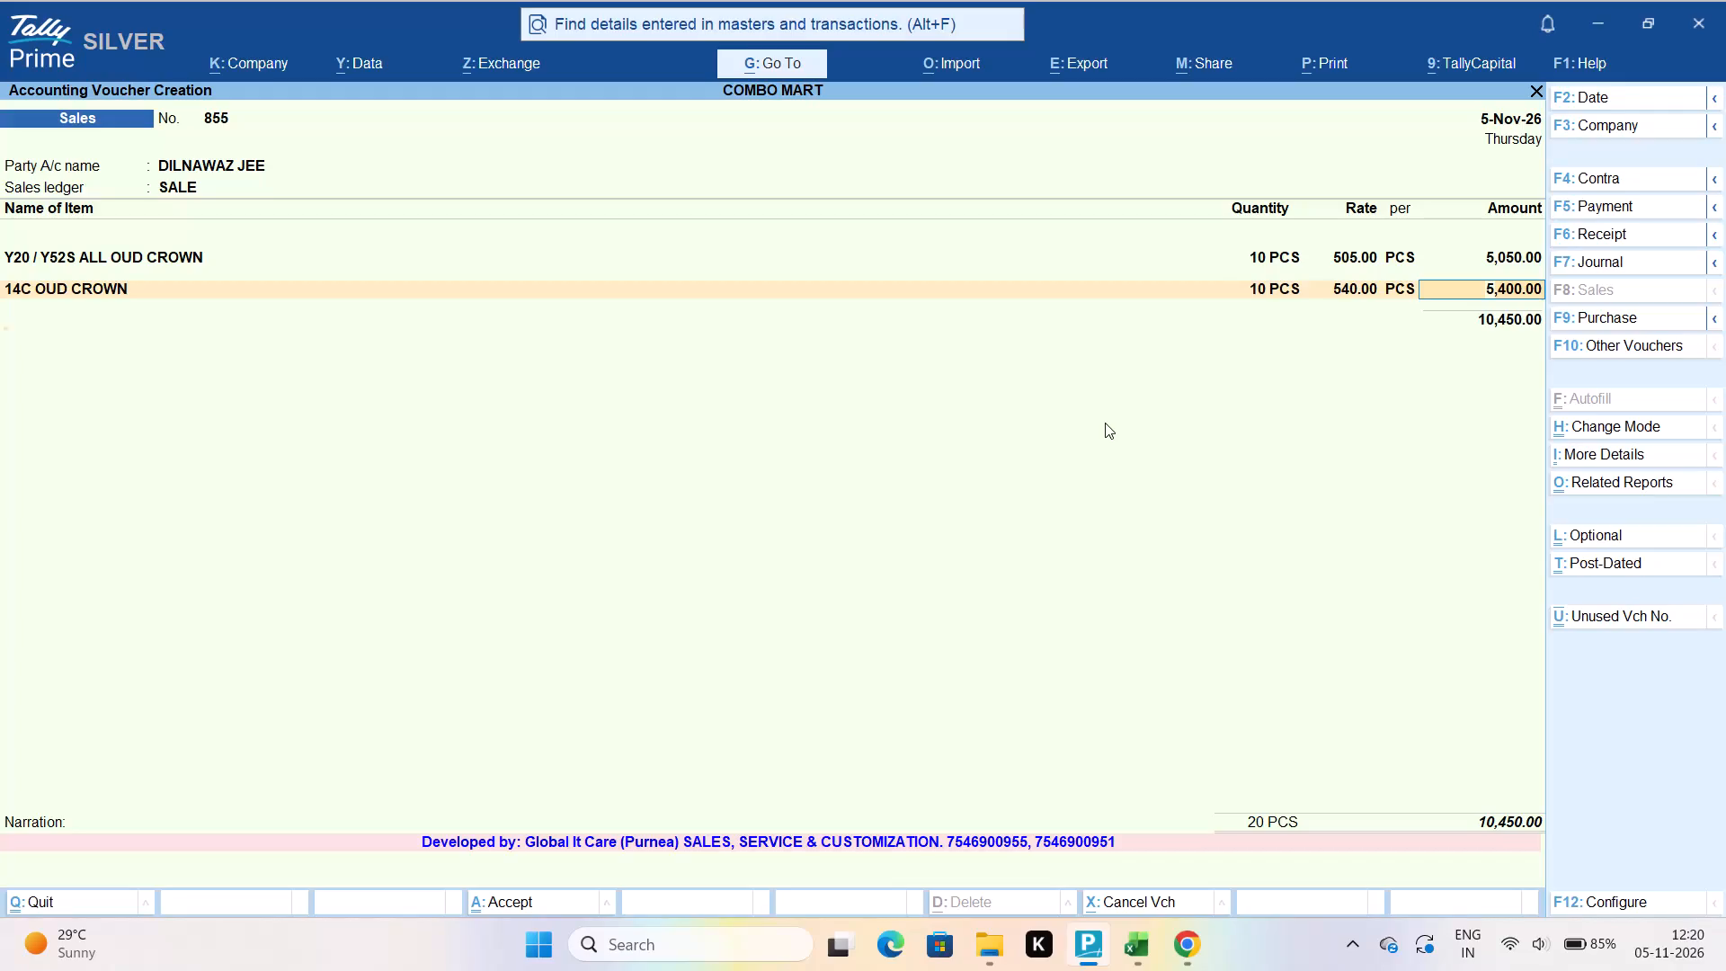
# Add the stock item Y04 VARNI RIDER as the third line with a quantity of 10 PCS, accepting the 580.00 rate.
pyautogui.write('Y04 VA')
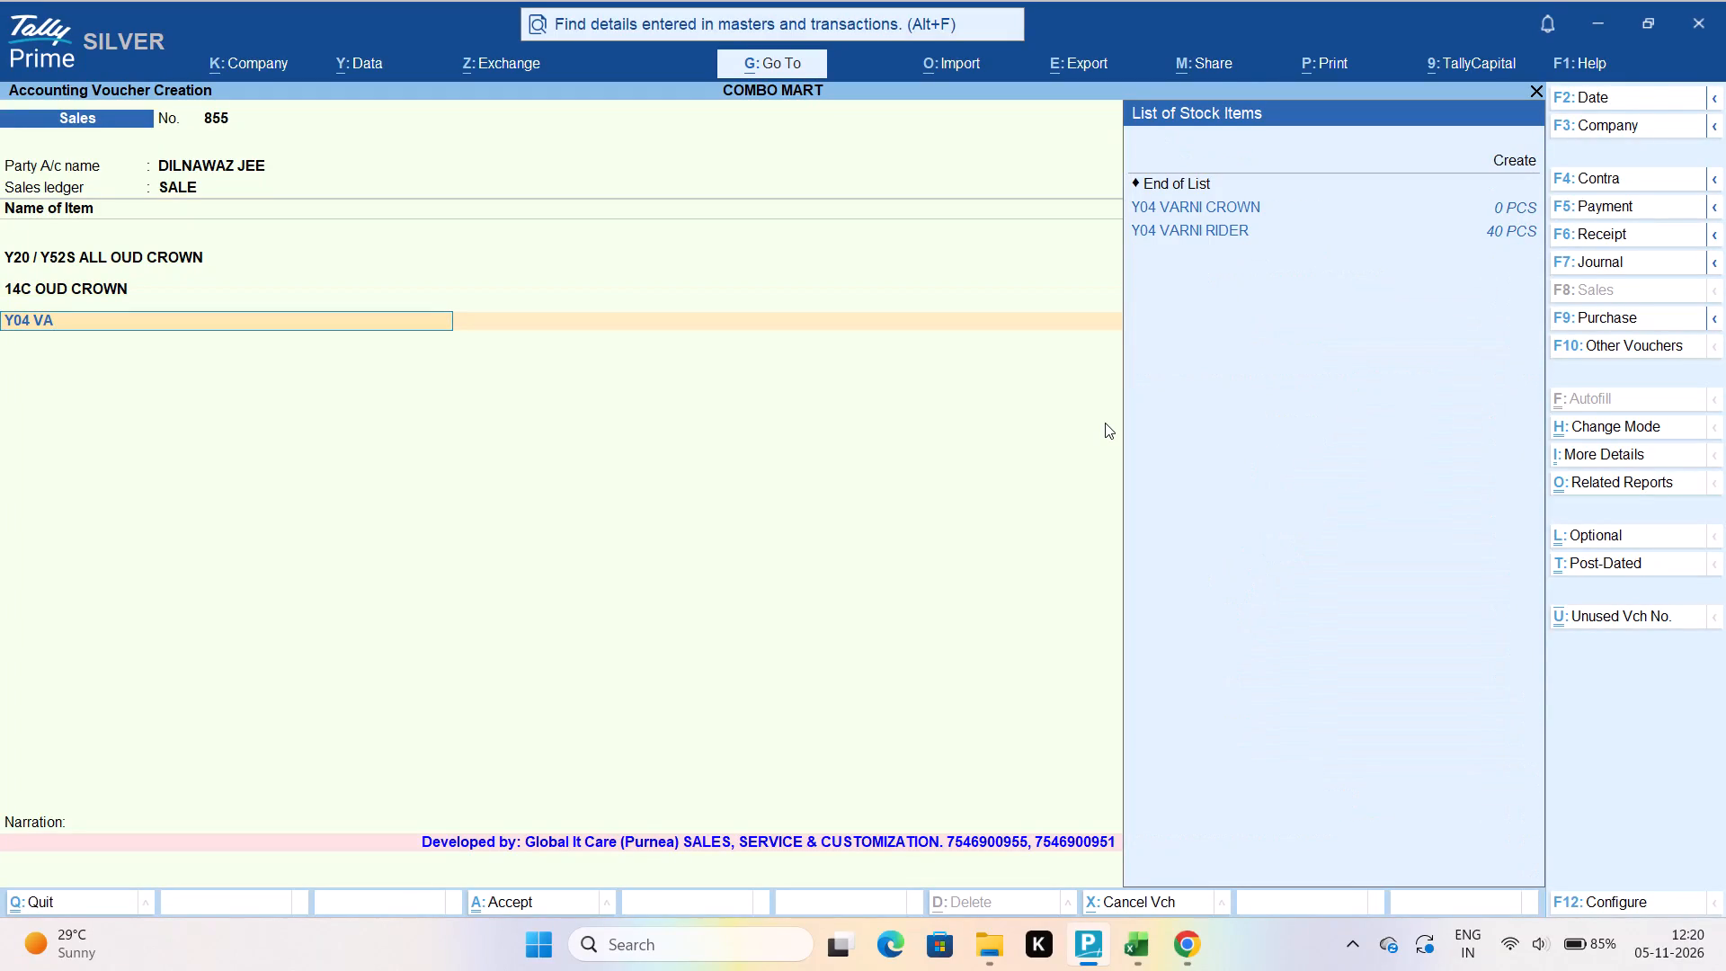
pyautogui.press('Down')
pyautogui.press('Down')
pyautogui.press('Return')
pyautogui.press('Return')
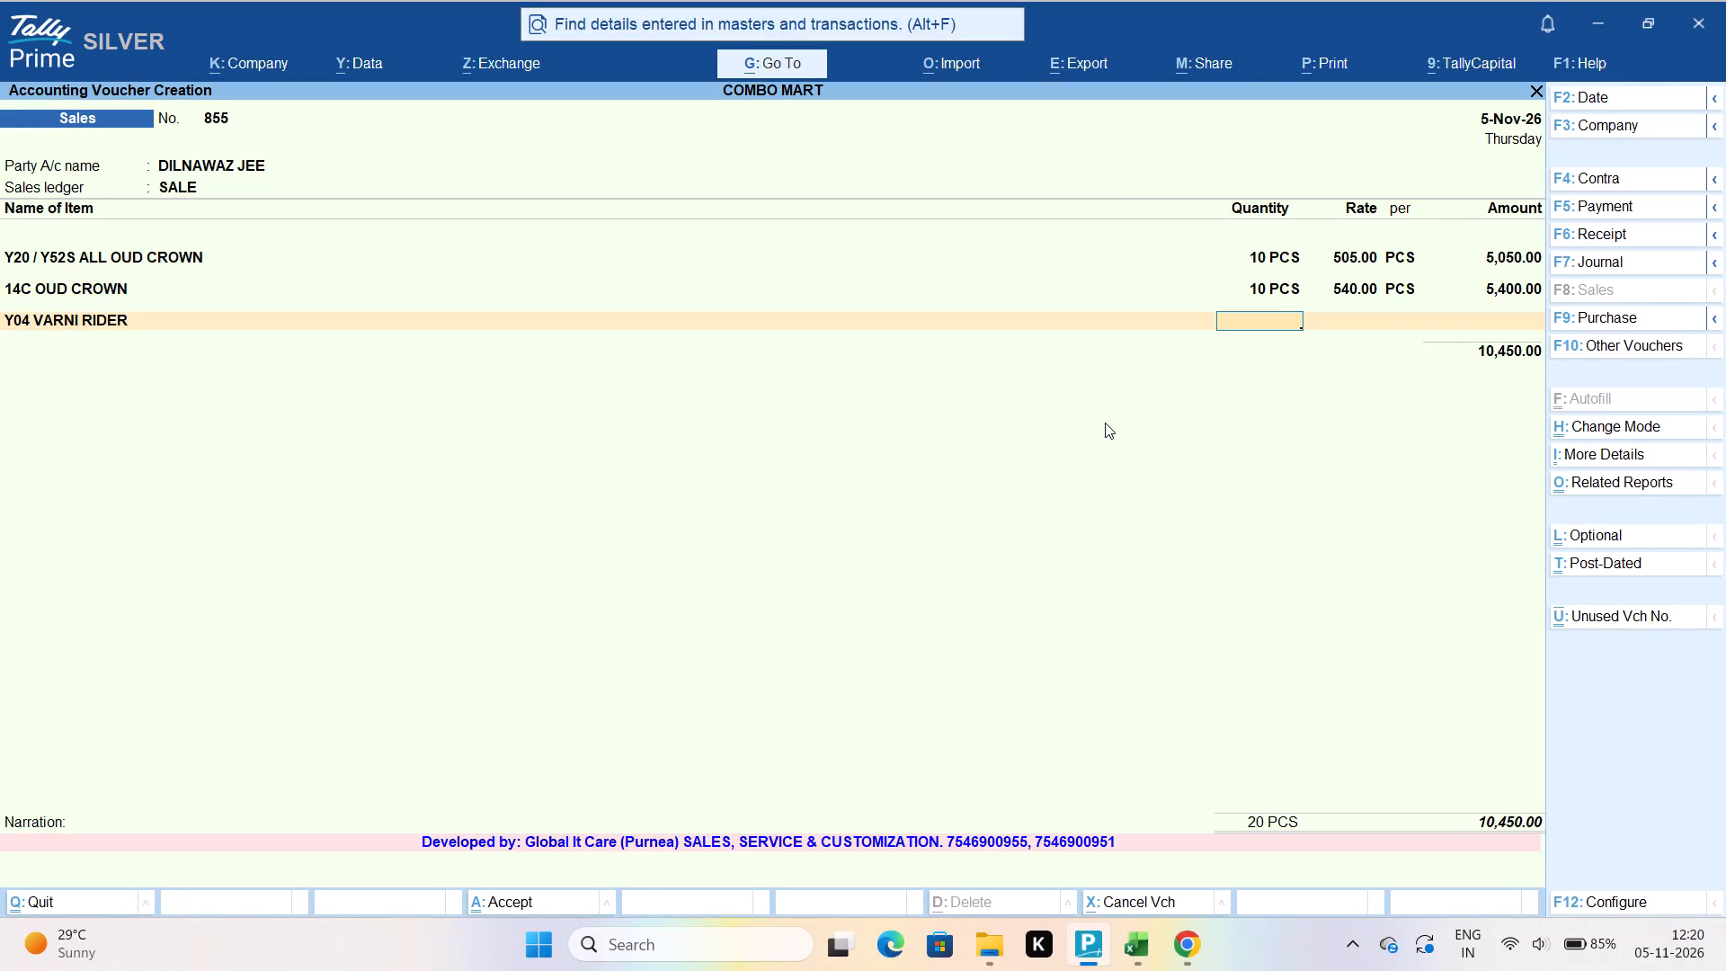
pyautogui.write('10')
pyautogui.press('Return')
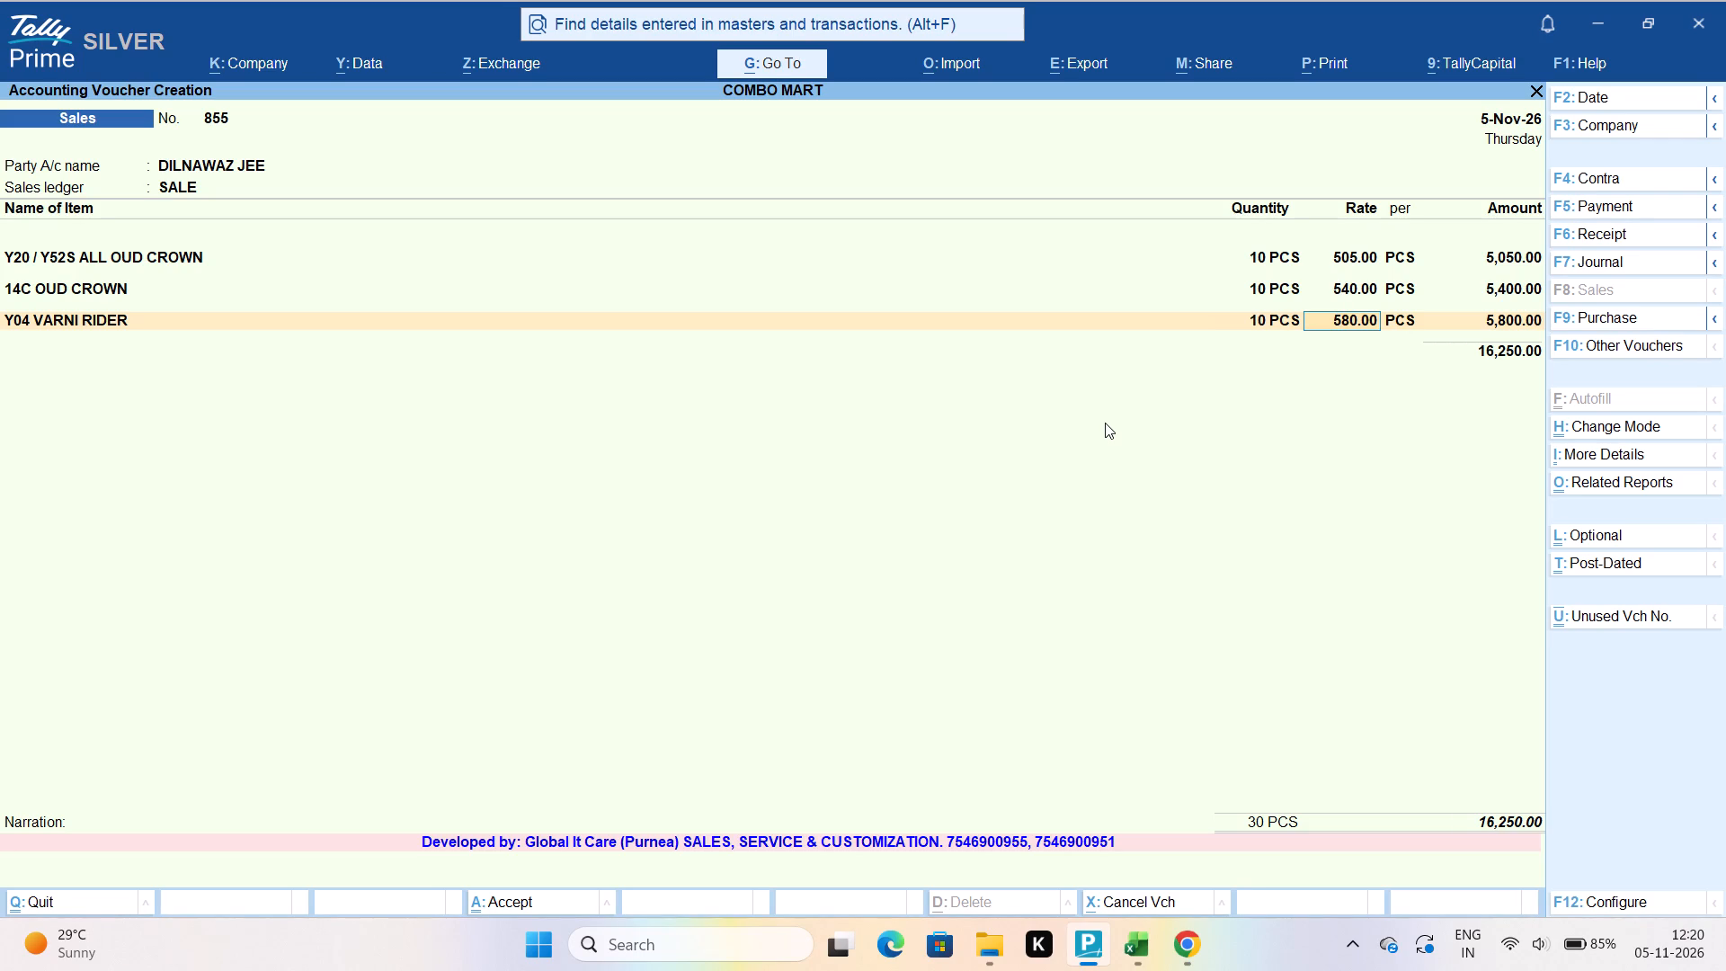
pyautogui.press('Return')
pyautogui.press('Return')
pyautogui.press('Return')
# Add the stock item MI 9A VARNI CROWN as the fourth line with a quantity of 10 PCS, accepting the 500.00 rate.
pyautogui.write('MI 9A VAR')
pyautogui.press('Down')
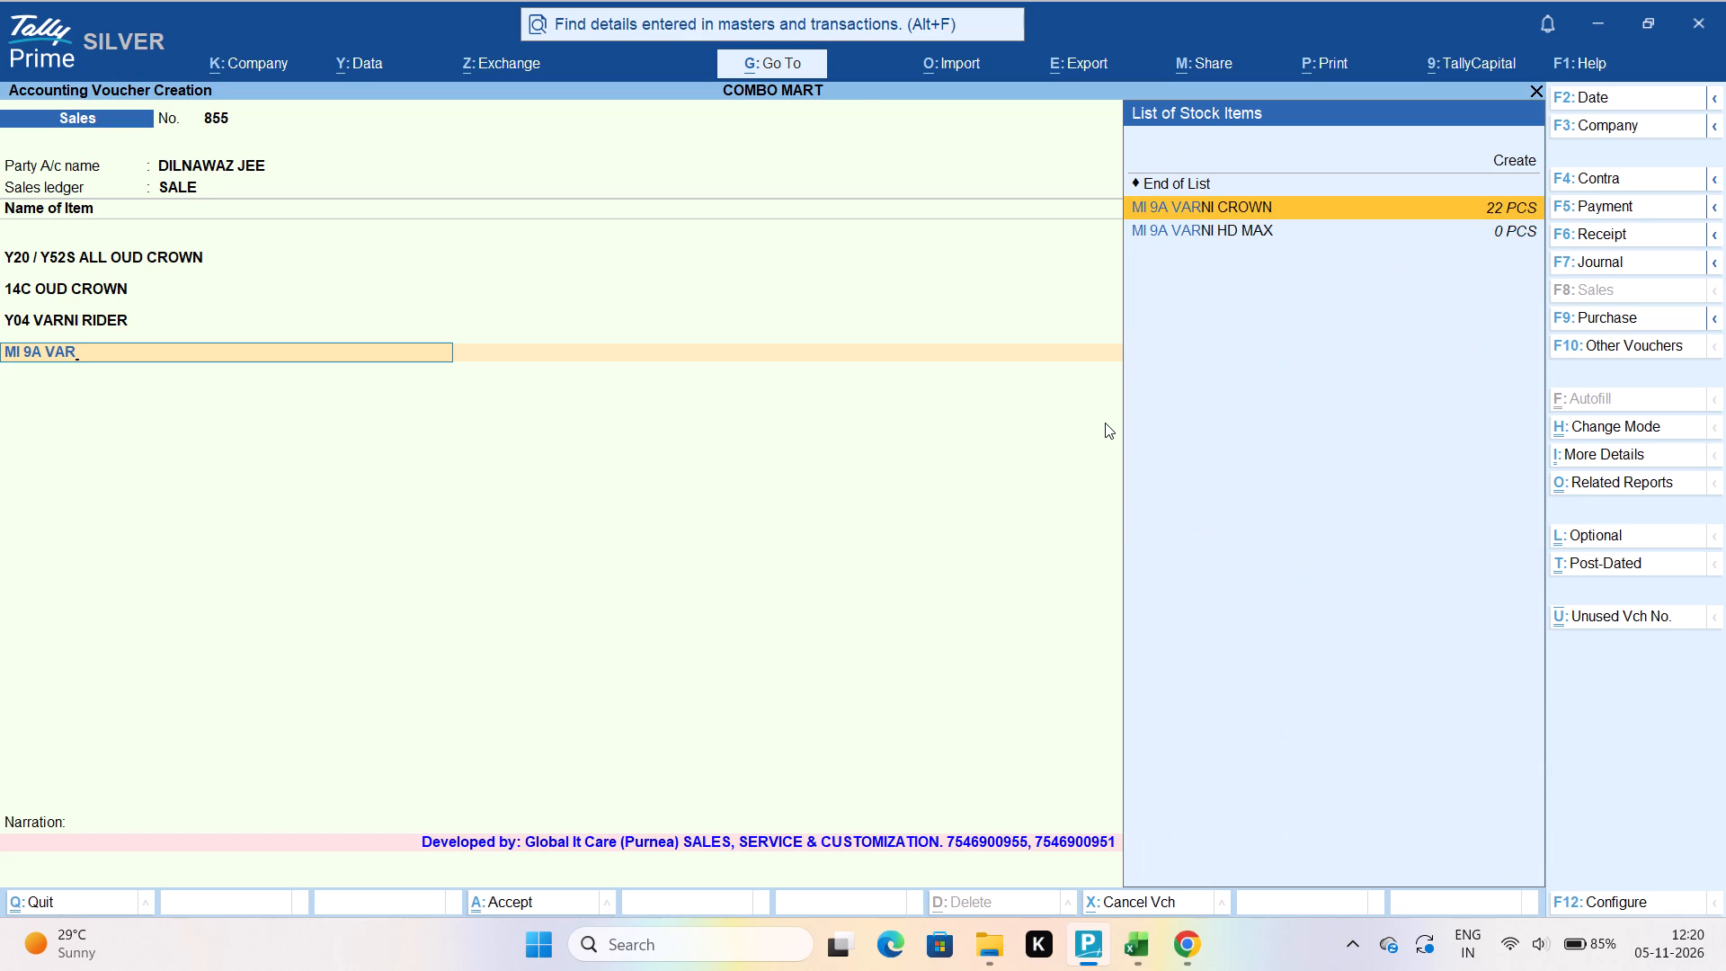
pyautogui.press('Return')
pyautogui.press('Return')
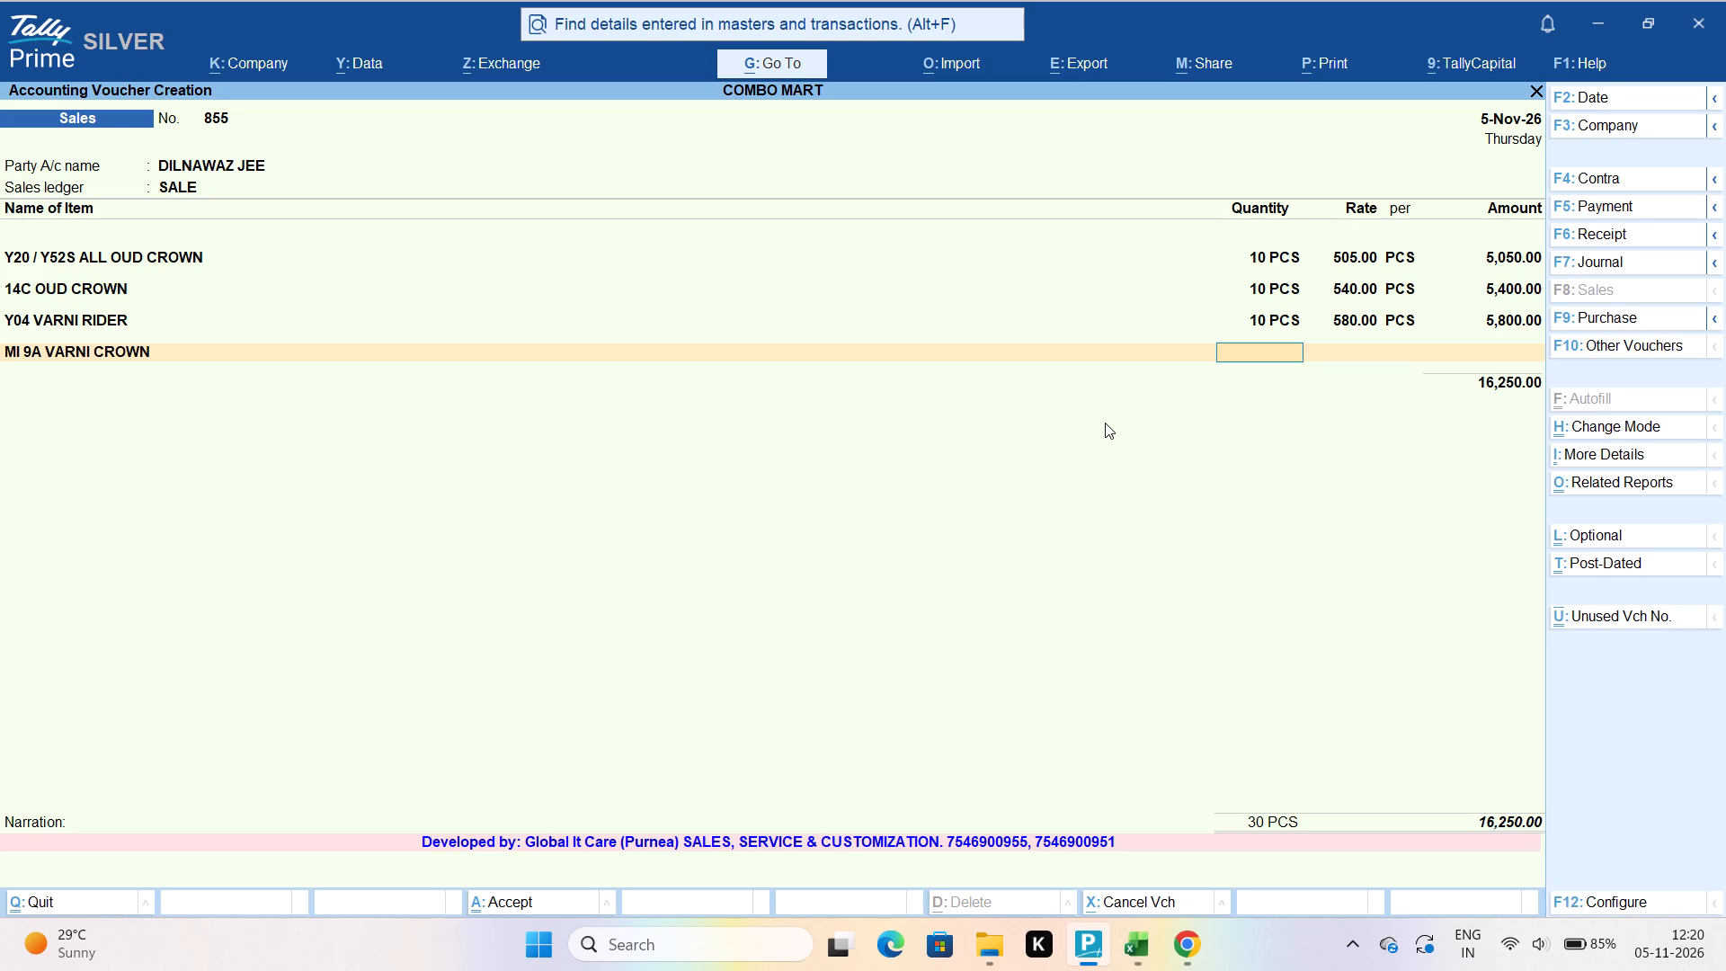
pyautogui.write('10')
pyautogui.press('Return')
pyautogui.press('Return')
pyautogui.press('Return')
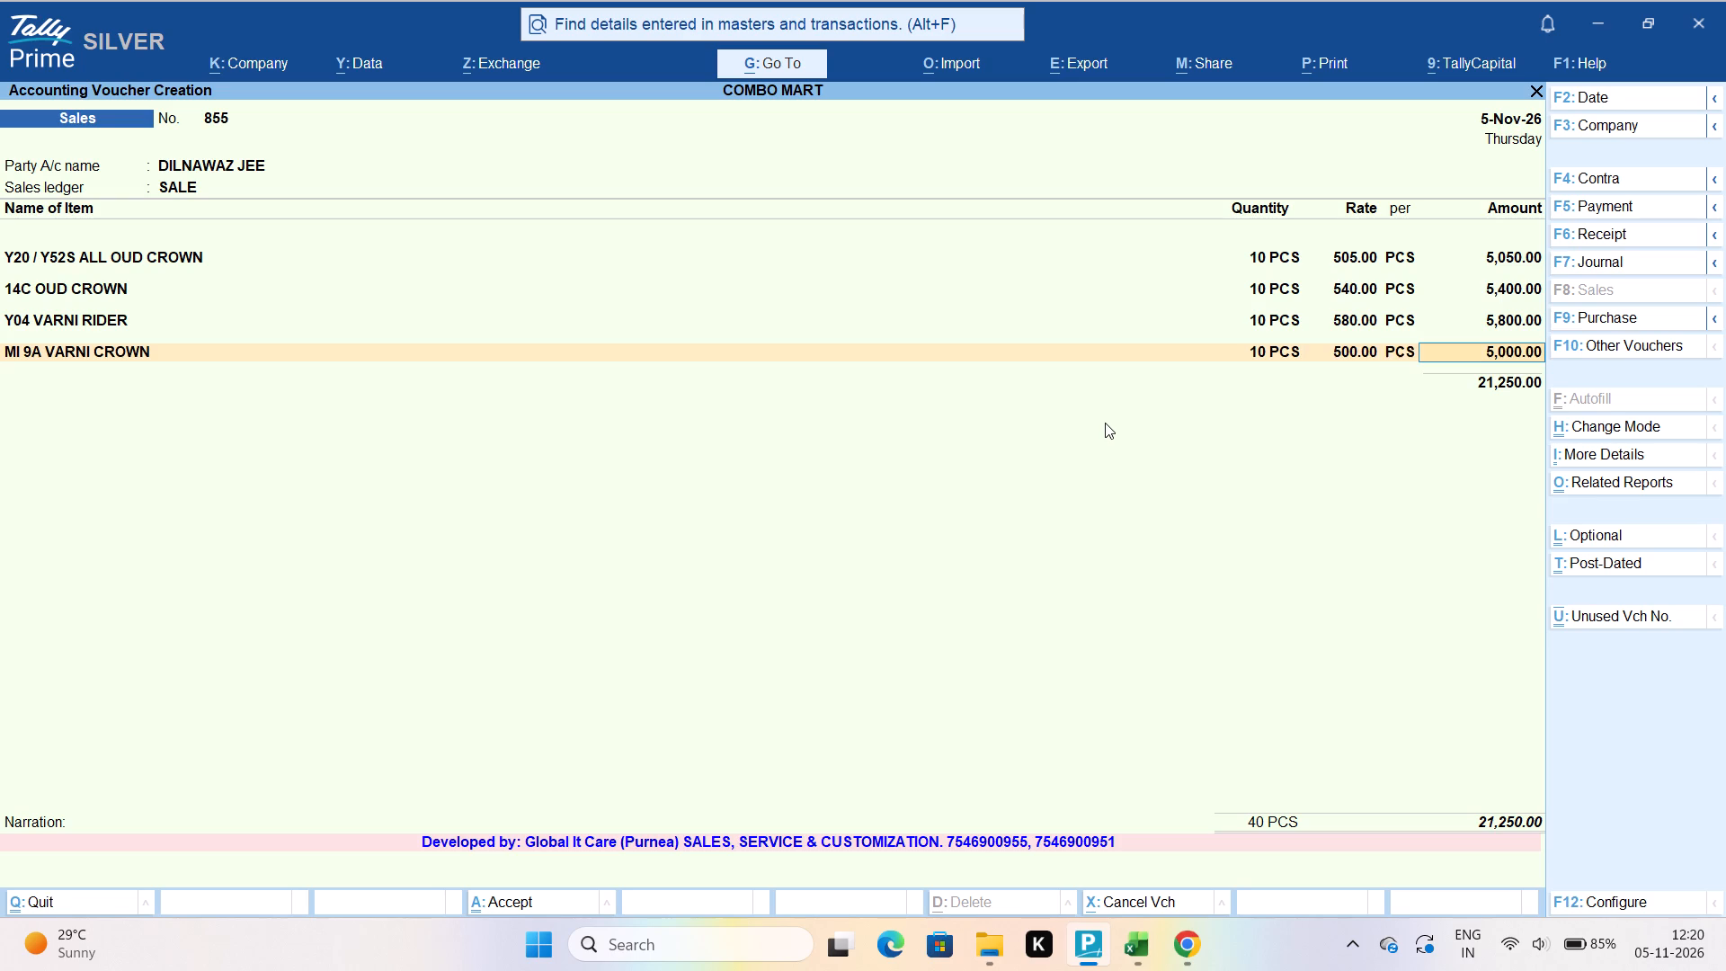
pyautogui.press('Return')
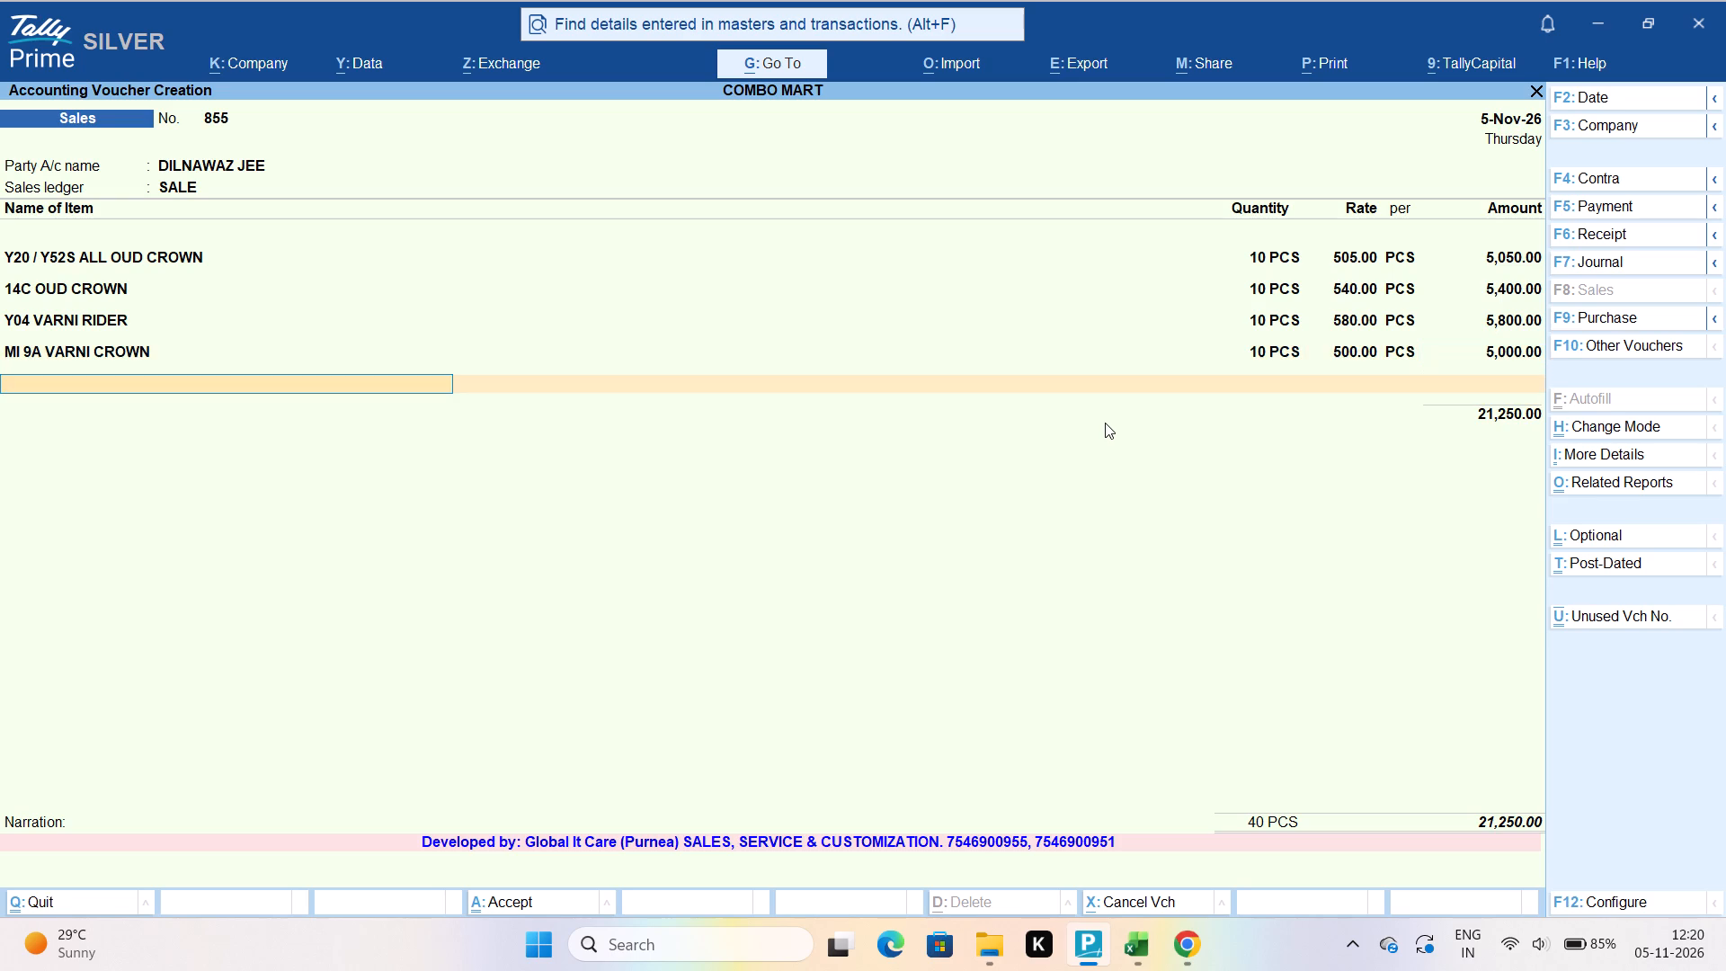
# Add the stock item C55 VARNI RIDER as the fifth line with a quantity of 10 PCS, accepting the 600.00 rate.
pyautogui.write('C55 VAR')
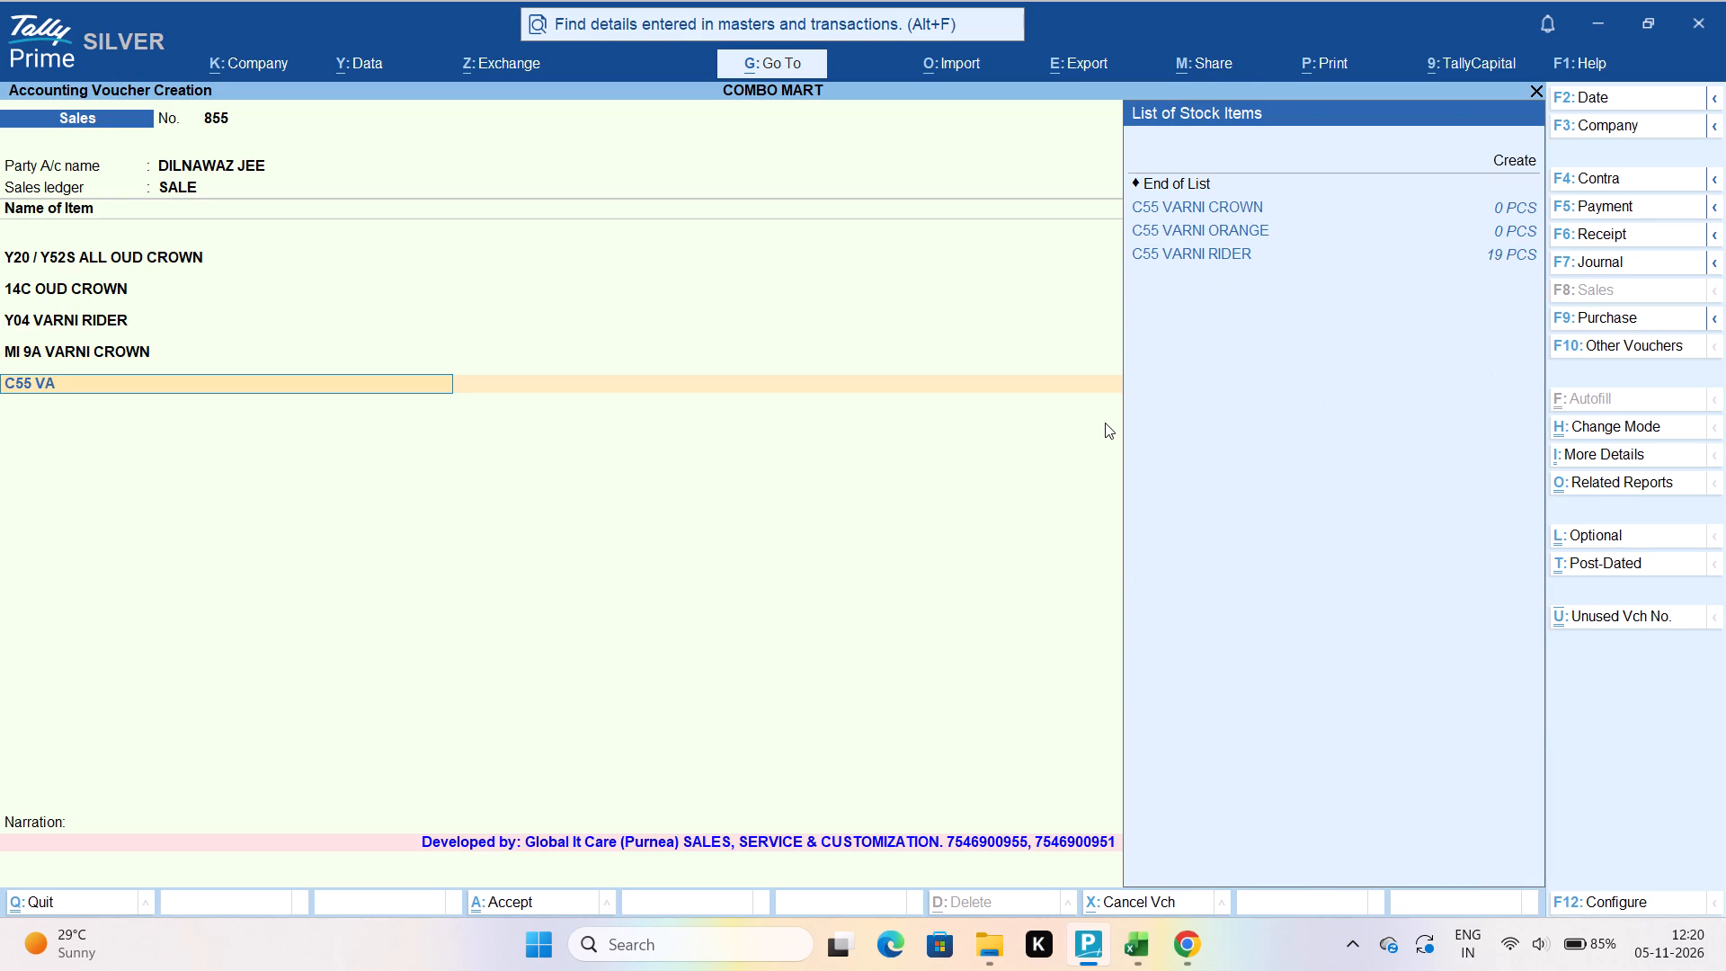
pyautogui.press('Down')
pyautogui.press('Down')
pyautogui.press('Down')
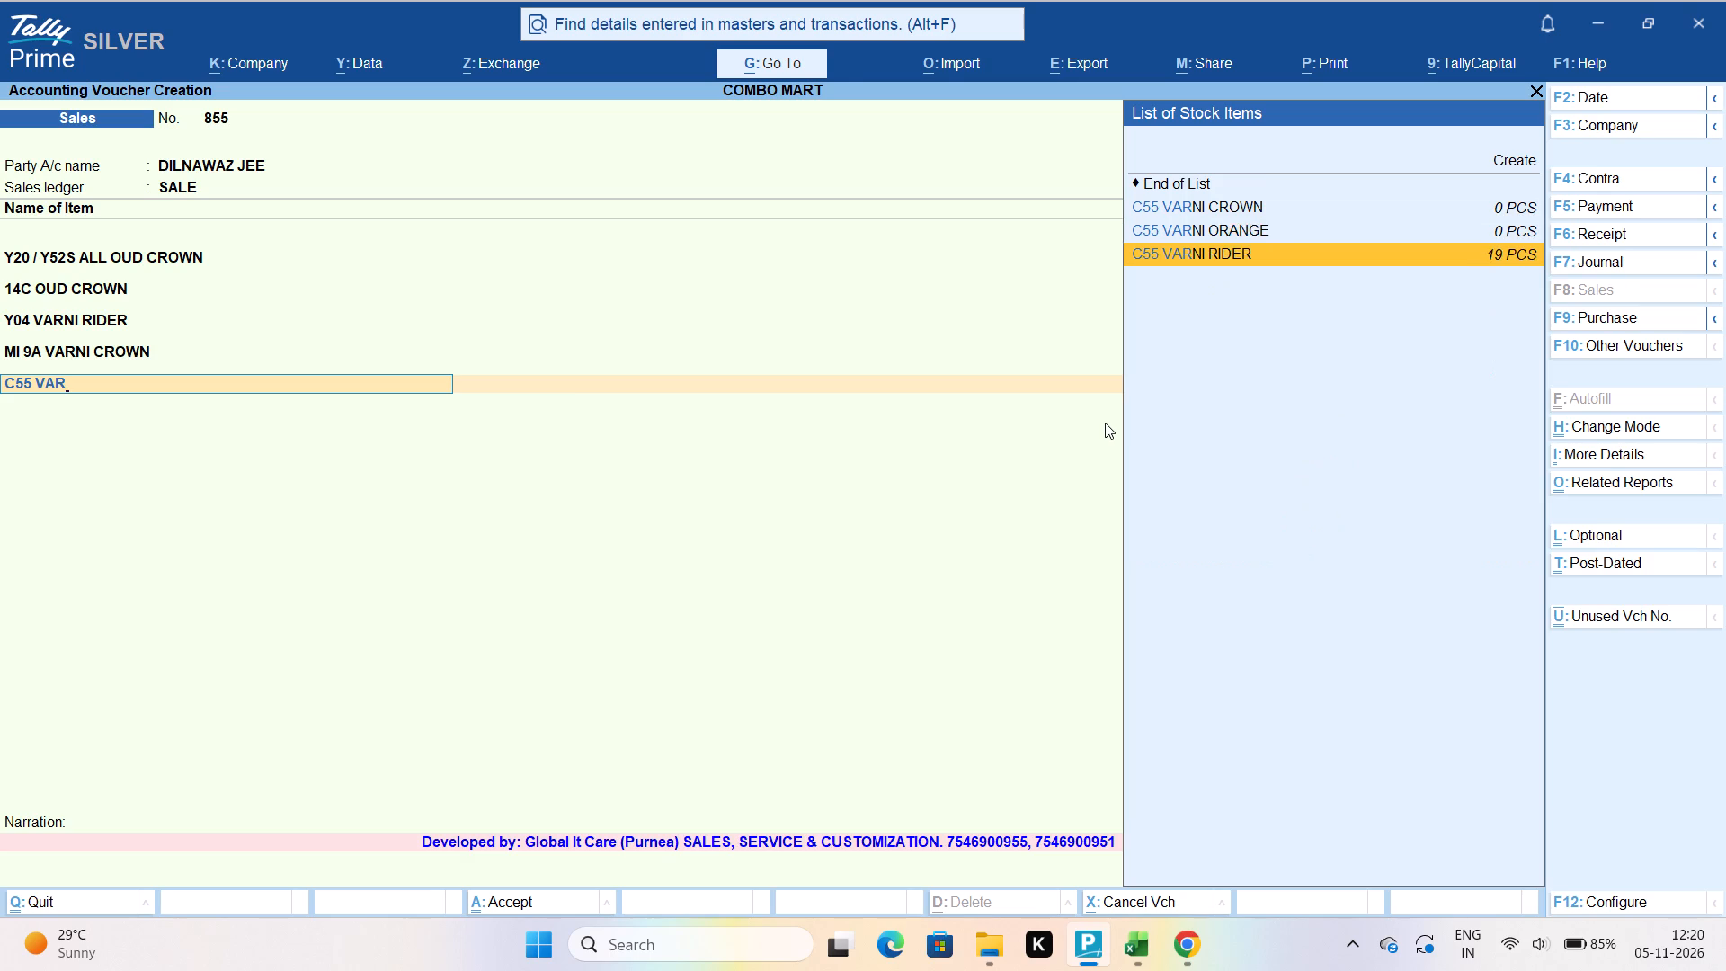
pyautogui.press('Return')
pyautogui.press('Return')
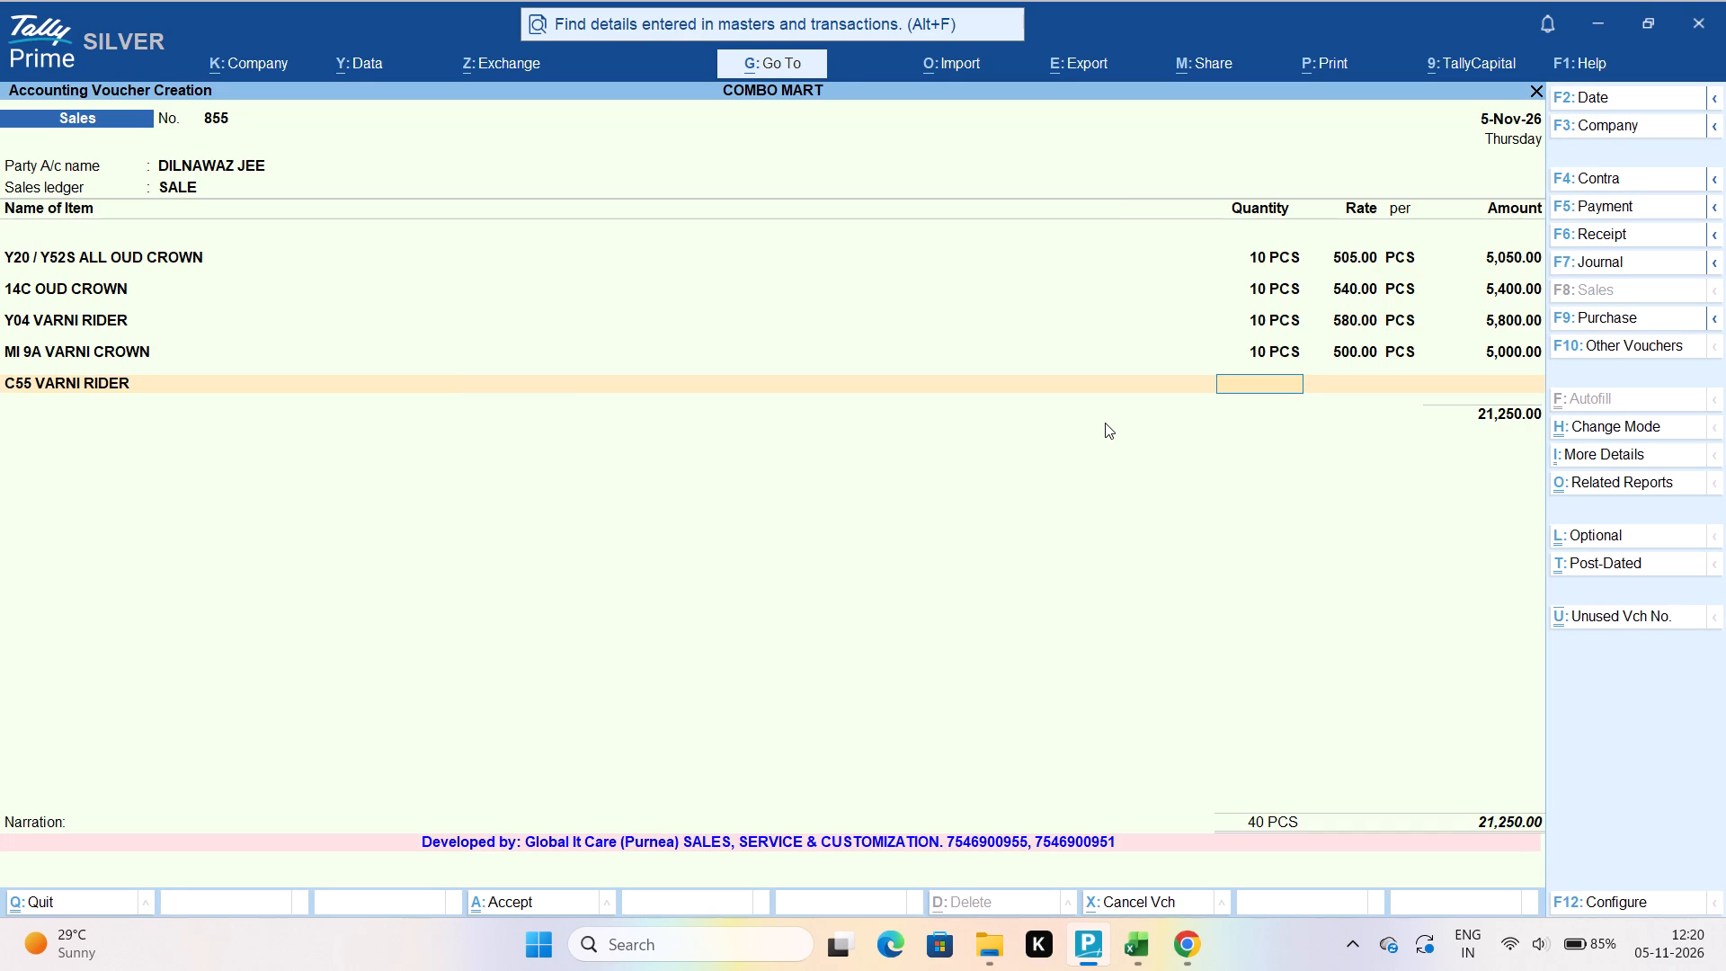
pyautogui.write('10')
pyautogui.press('Return')
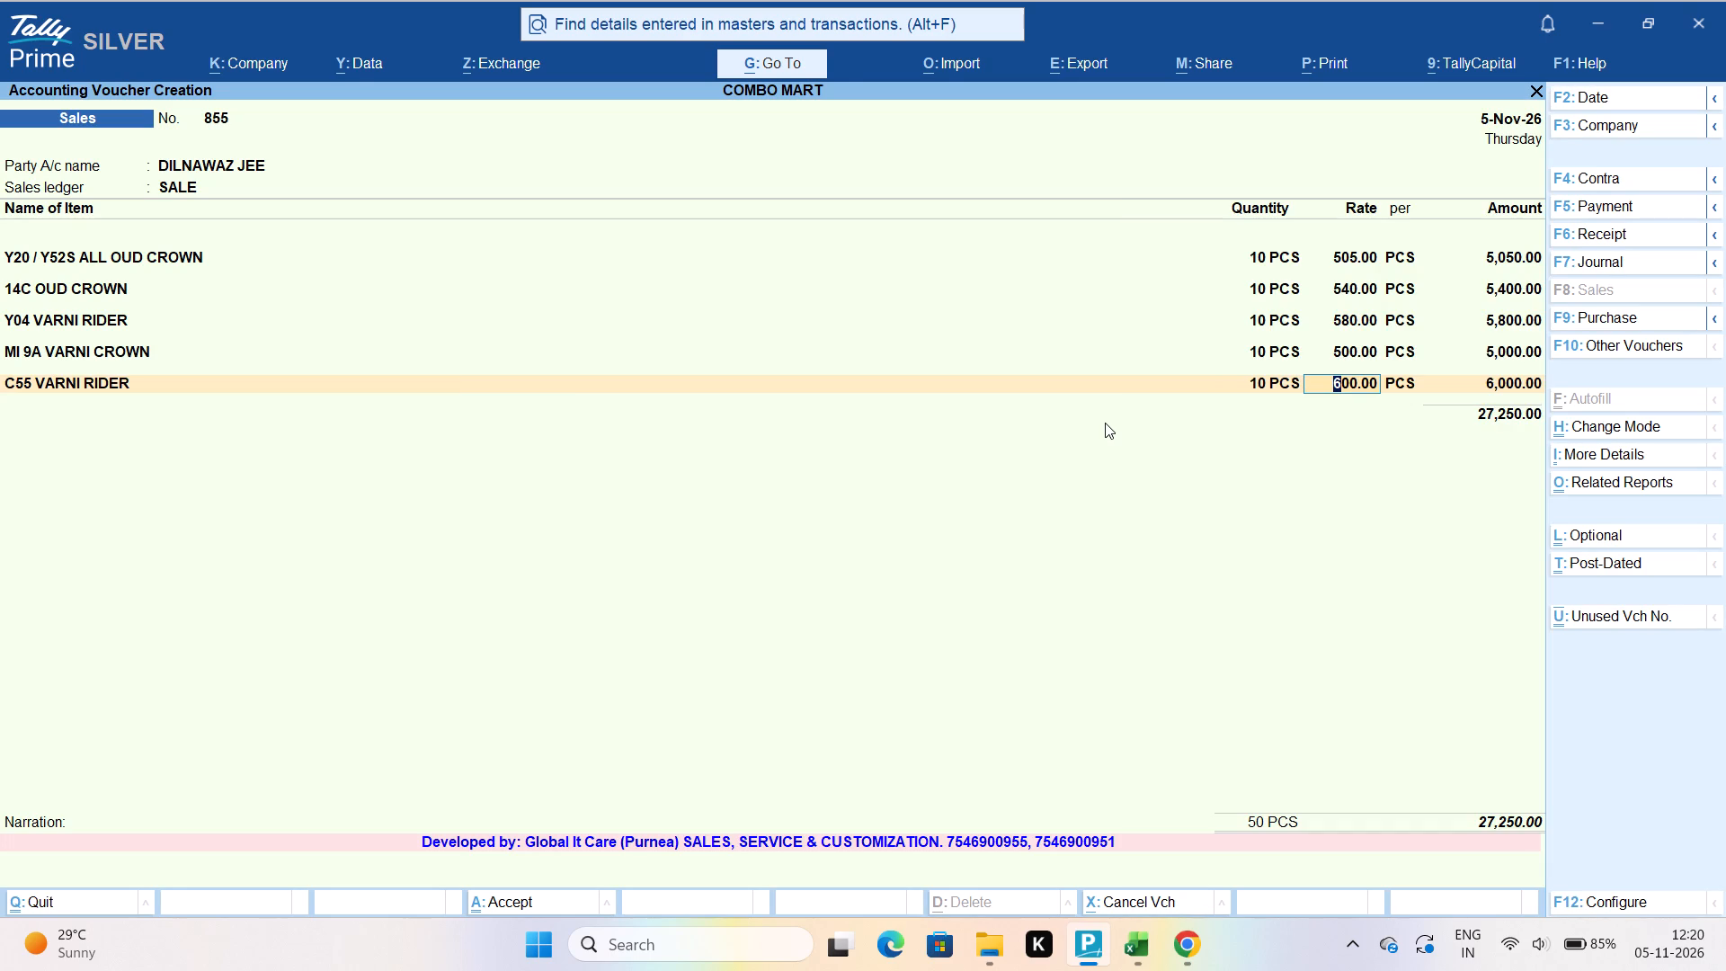
pyautogui.press('Return')
pyautogui.press('Return')
pyautogui.press('Return')
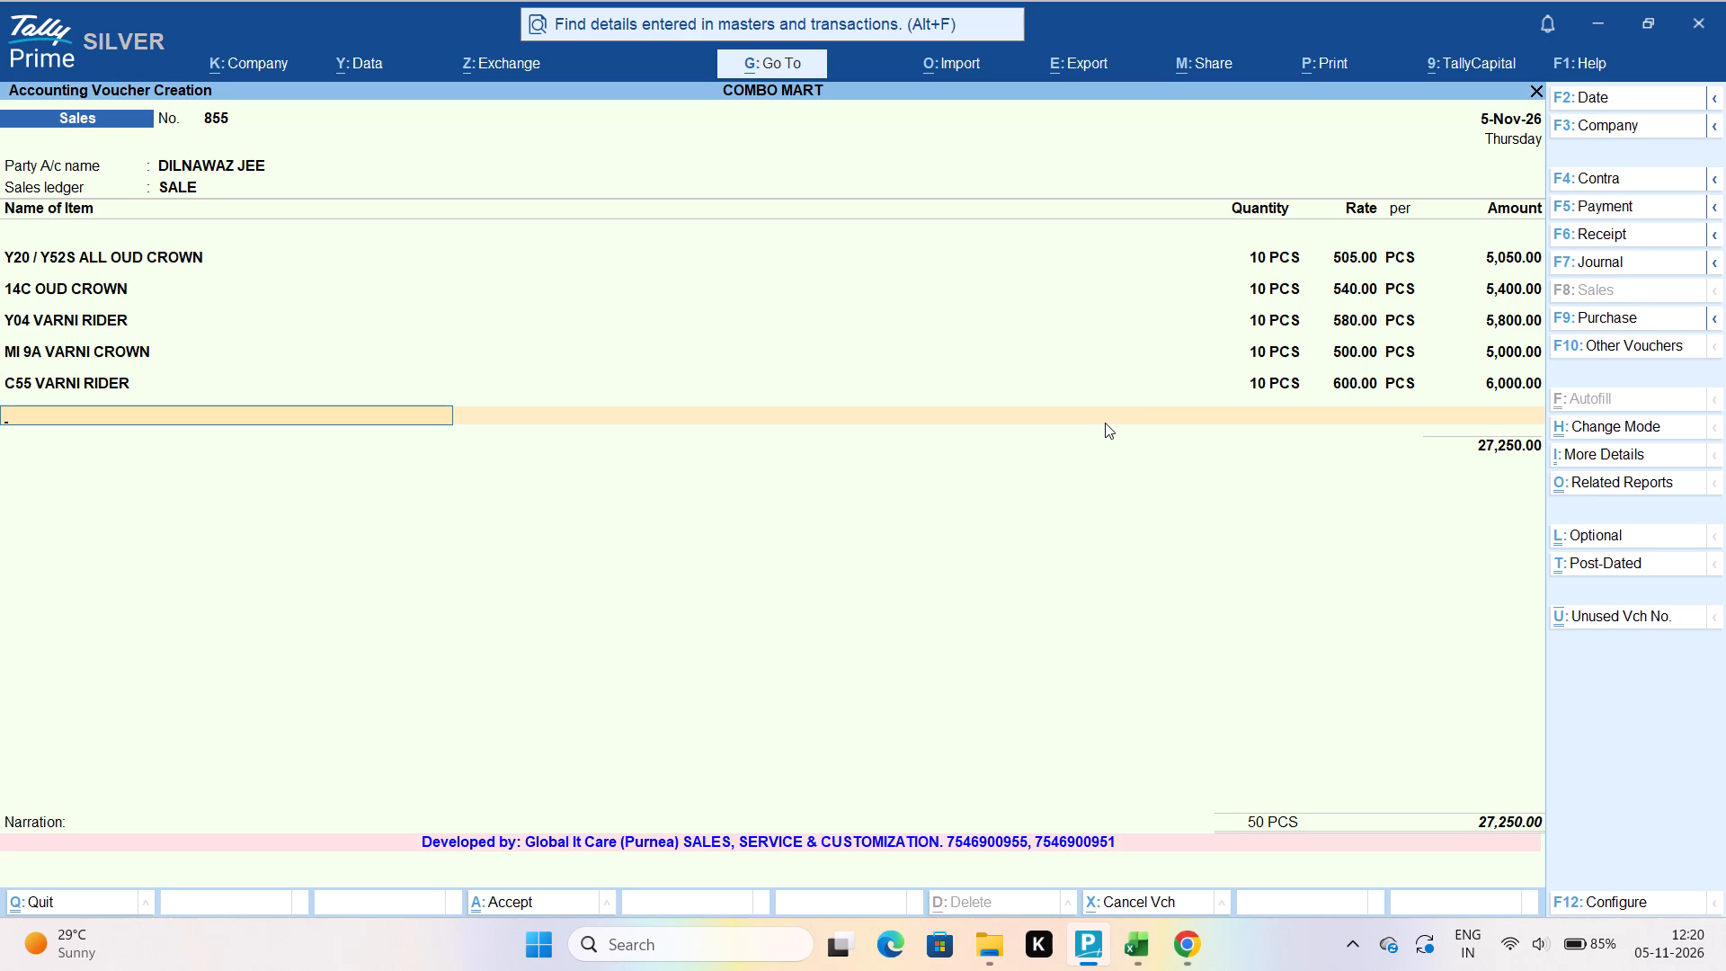
# Add the stock item T3X / T4X VARNI RIDER as the sixth line with a quantity of 10 PCS, accepting the 620.00 rate.
pyautogui.write('T3X')
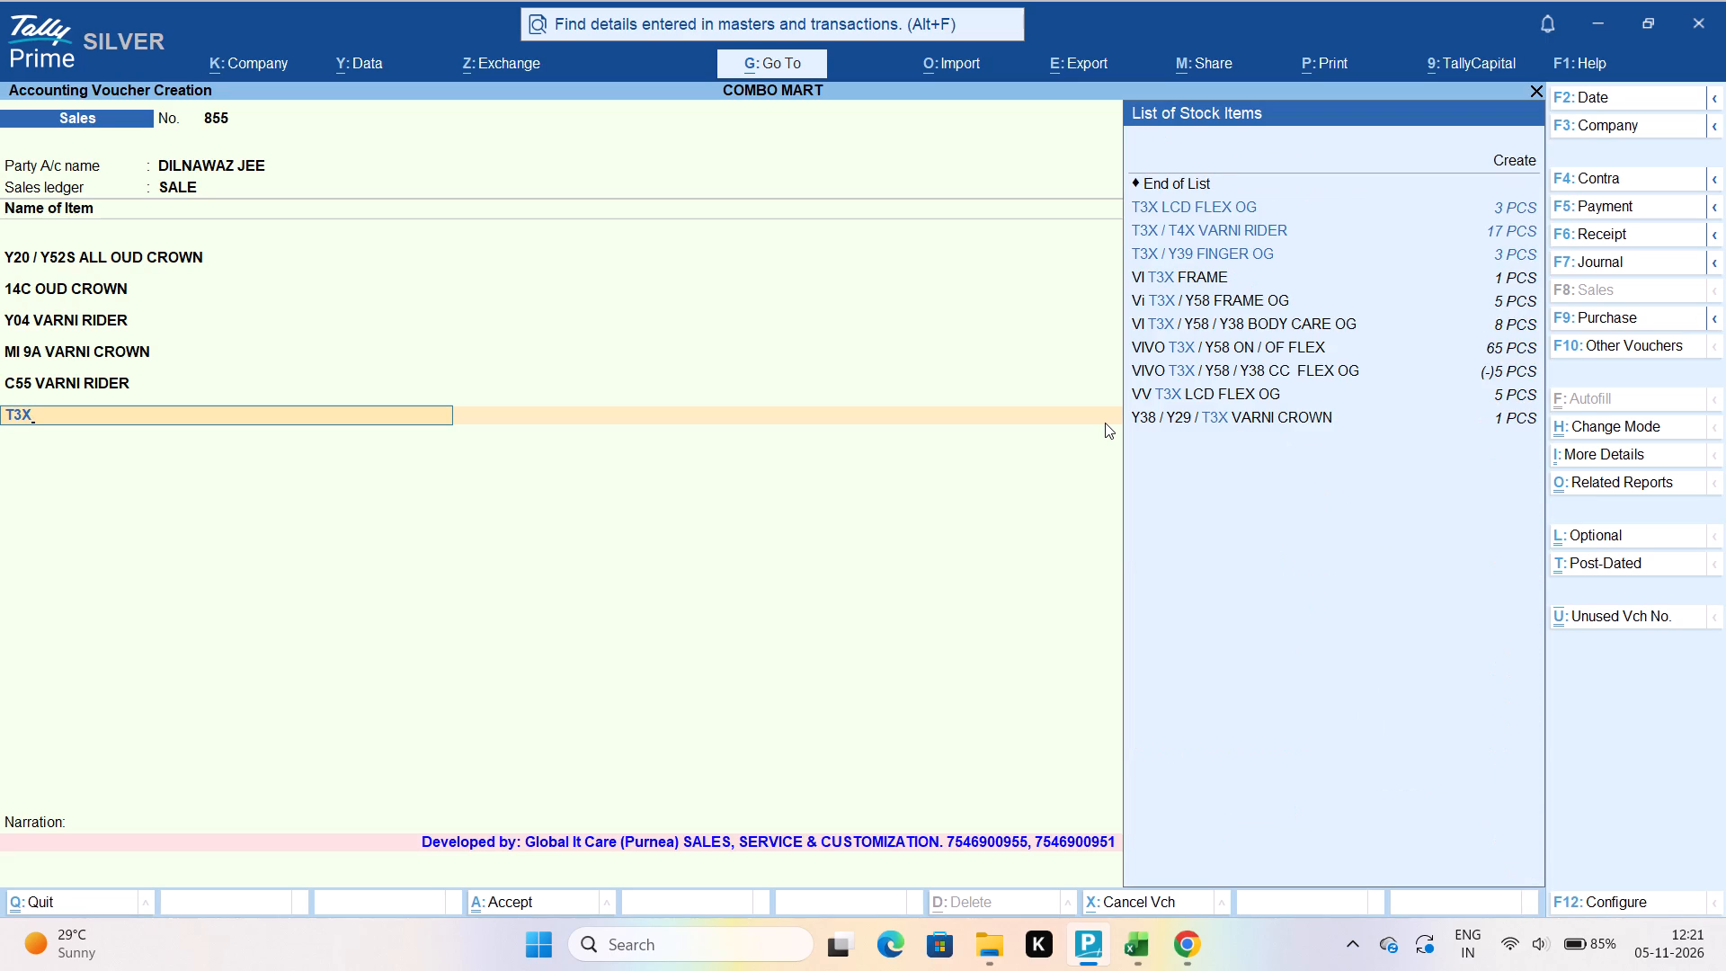
pyautogui.press('Down')
pyautogui.press('Down')
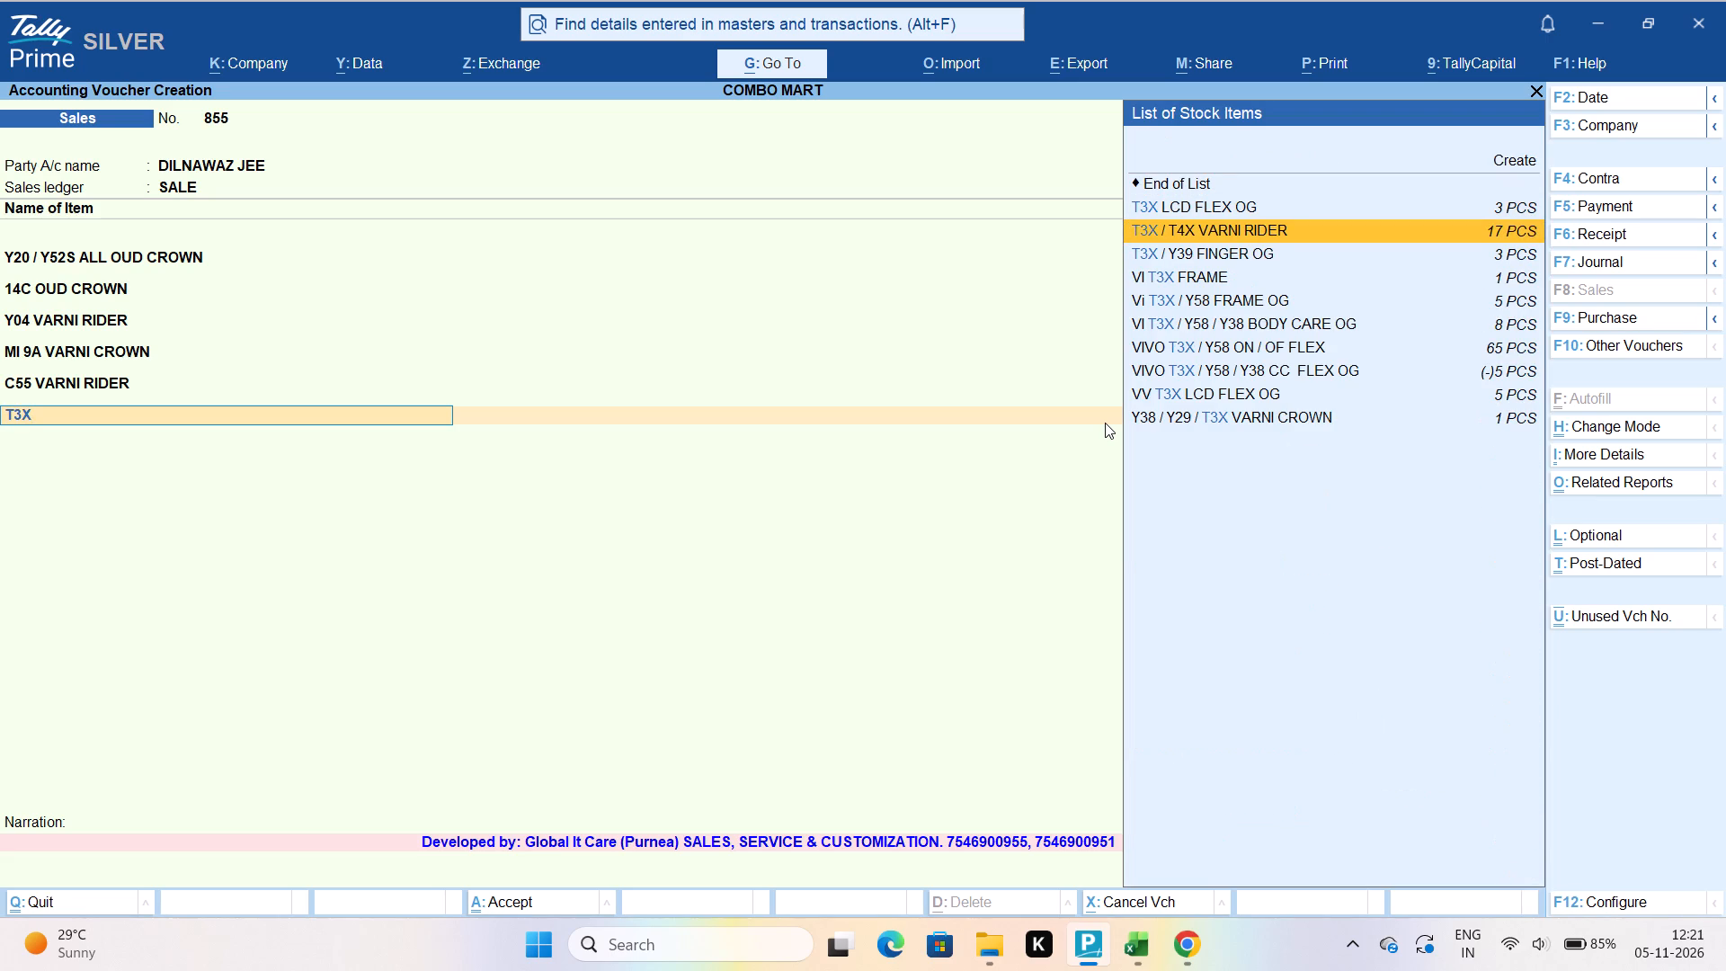
pyautogui.press('Return')
pyautogui.press('Return')
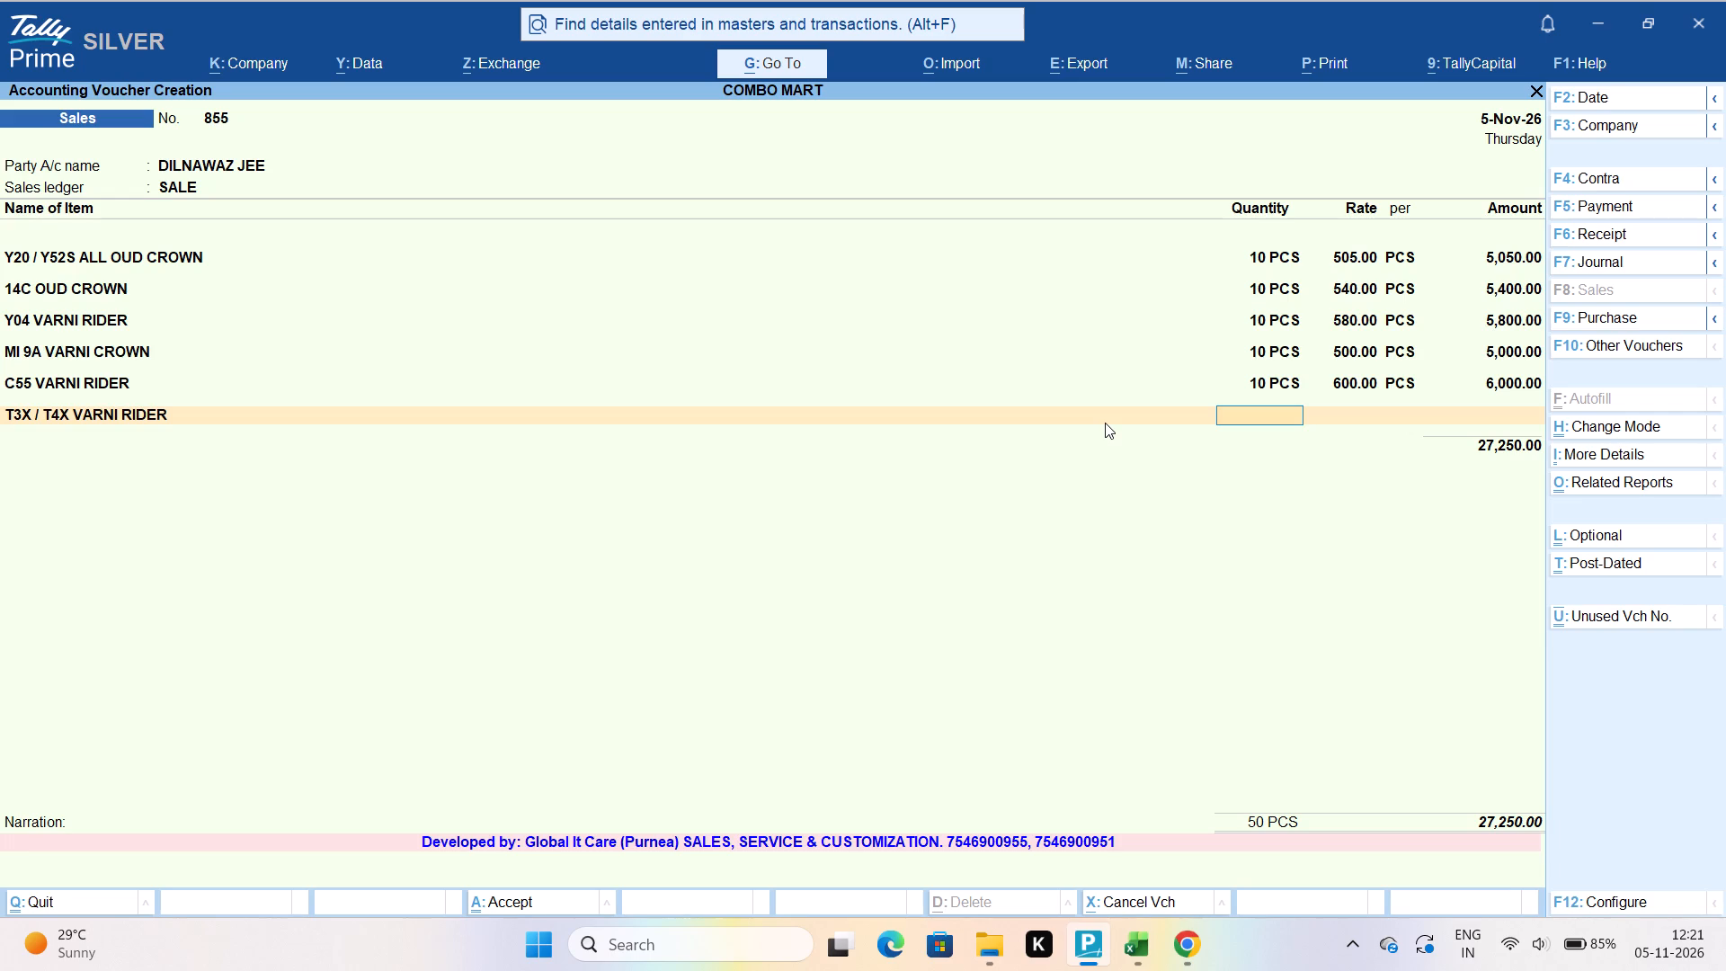
pyautogui.write('10')
pyautogui.press('Return')
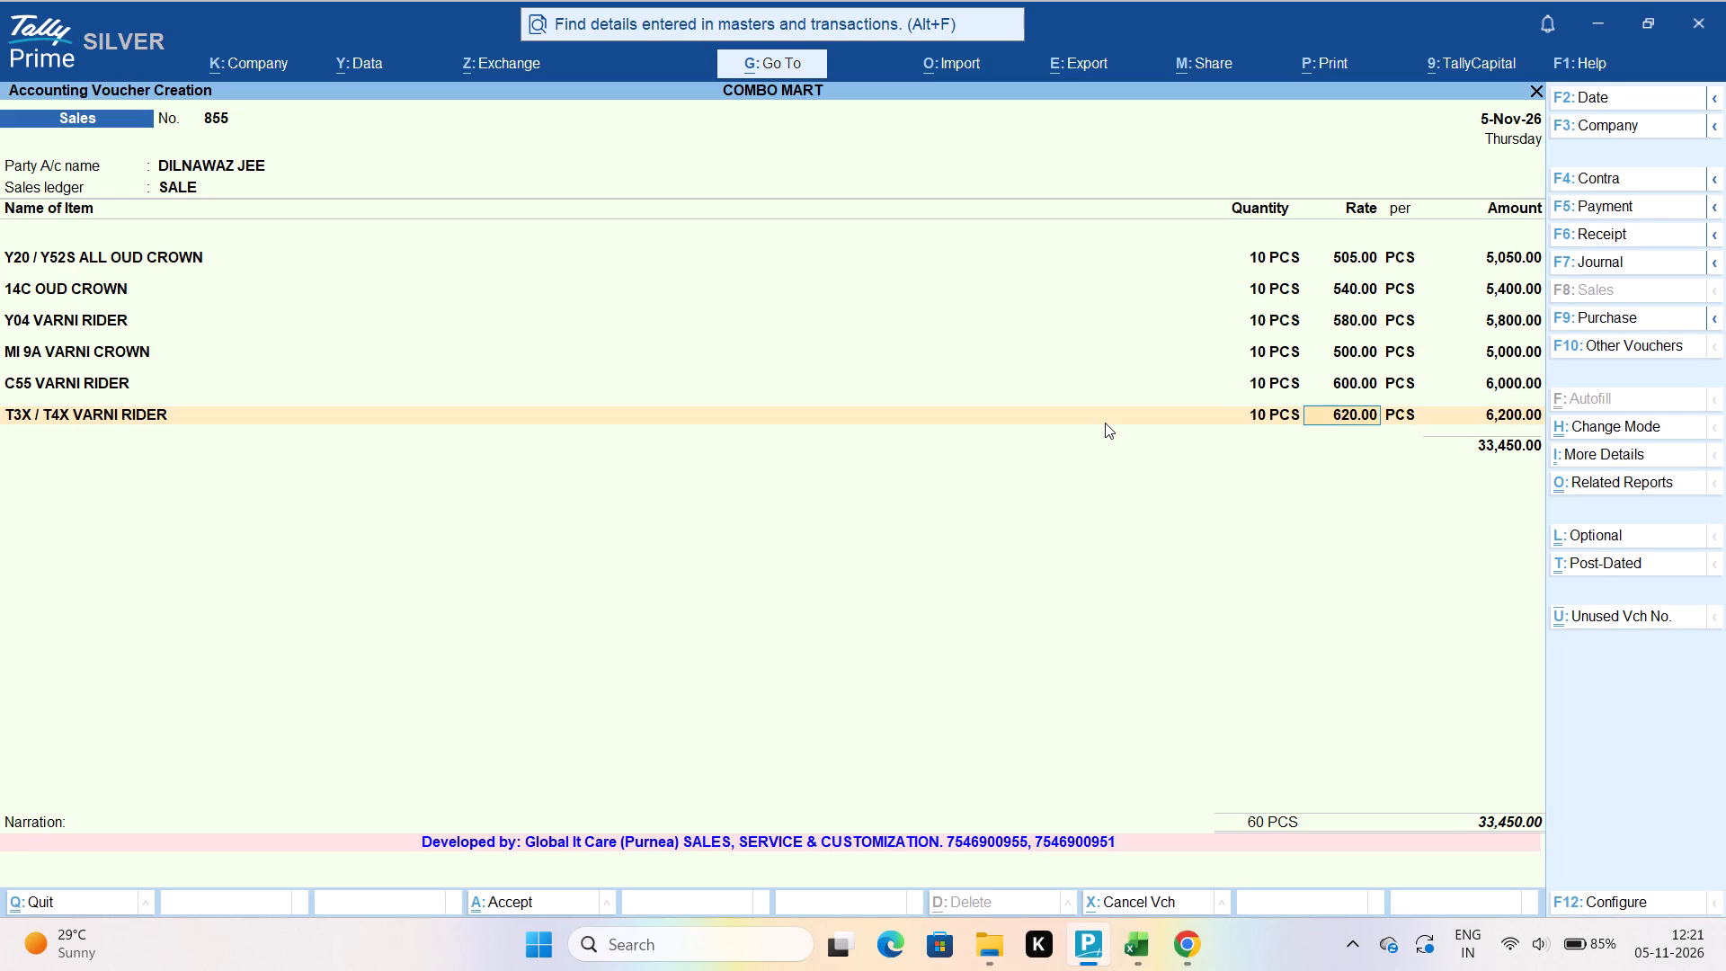
pyautogui.press('Return')
pyautogui.press('Return')
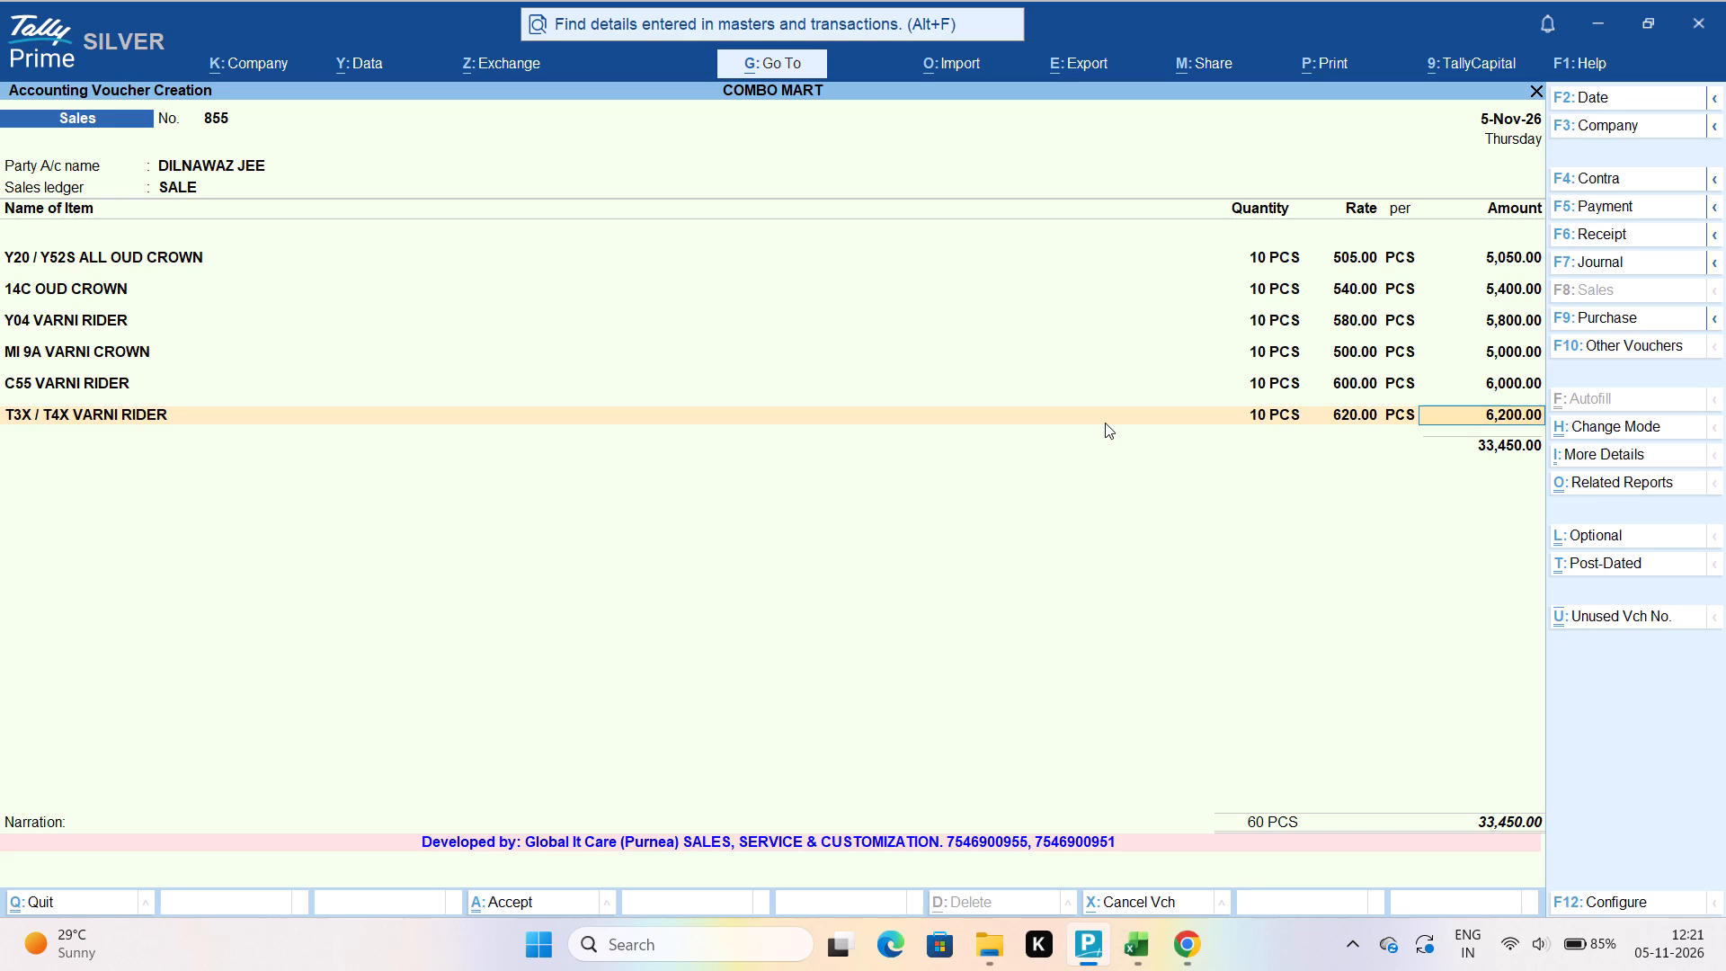
pyautogui.press('Return')
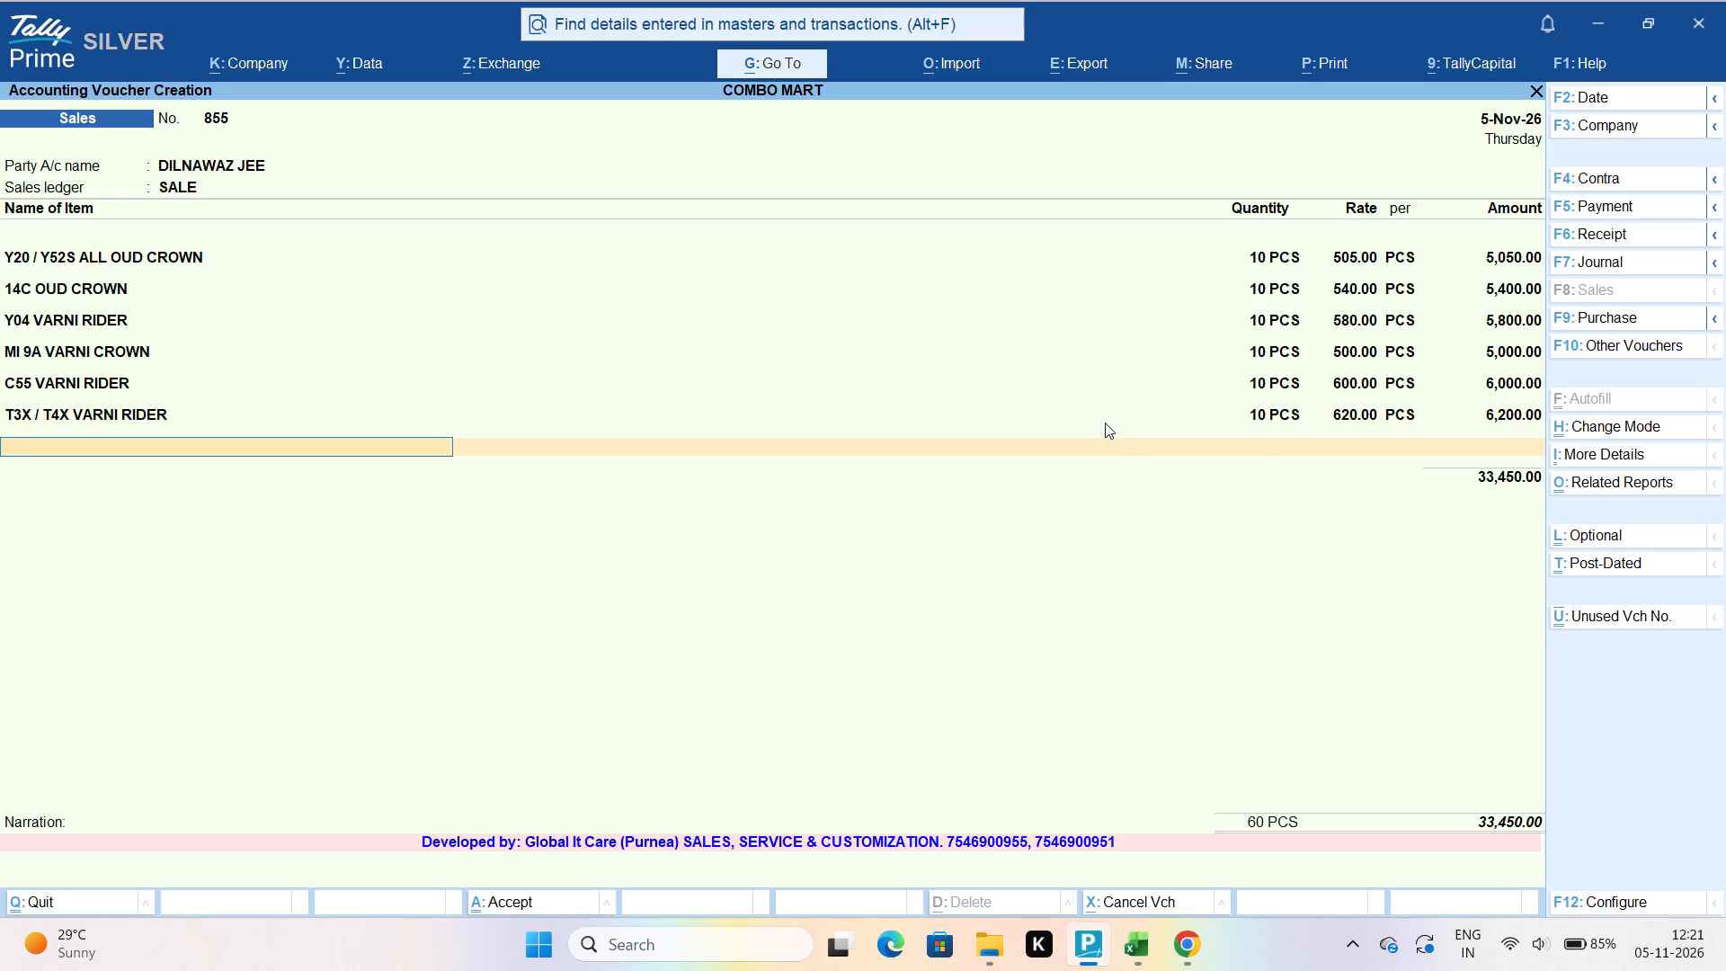
# Filter the stock items by C11 to choose the item for the seventh line.
pyautogui.write('C11')
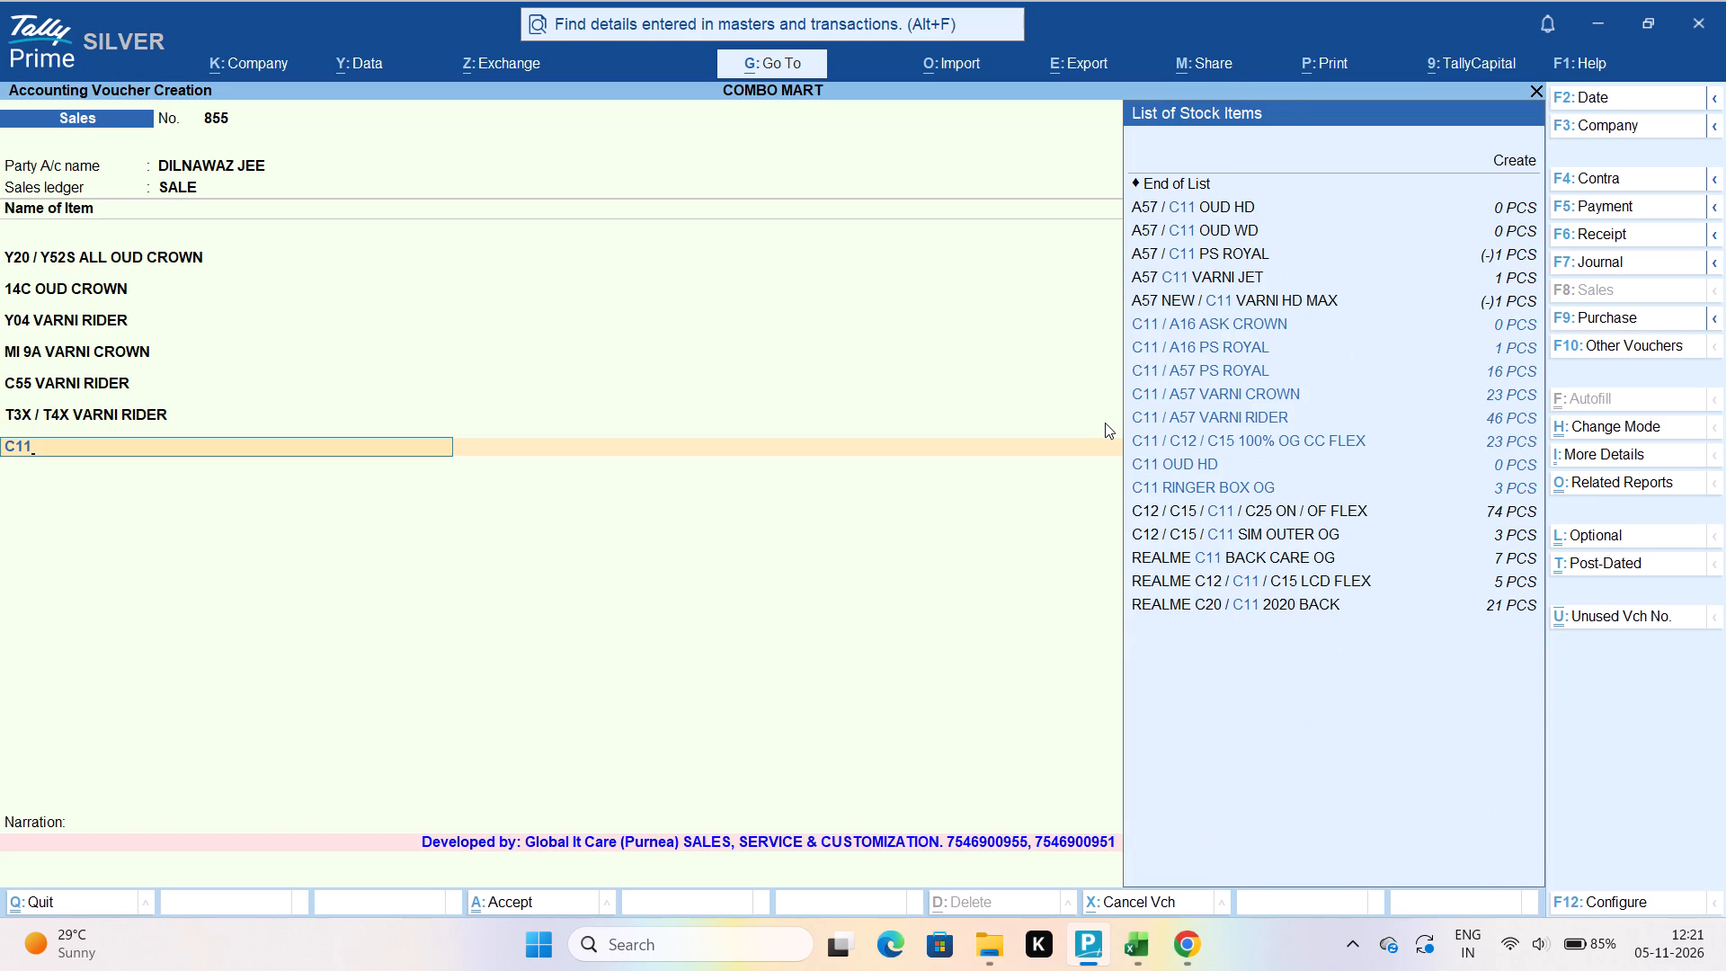
pyautogui.press('Down')
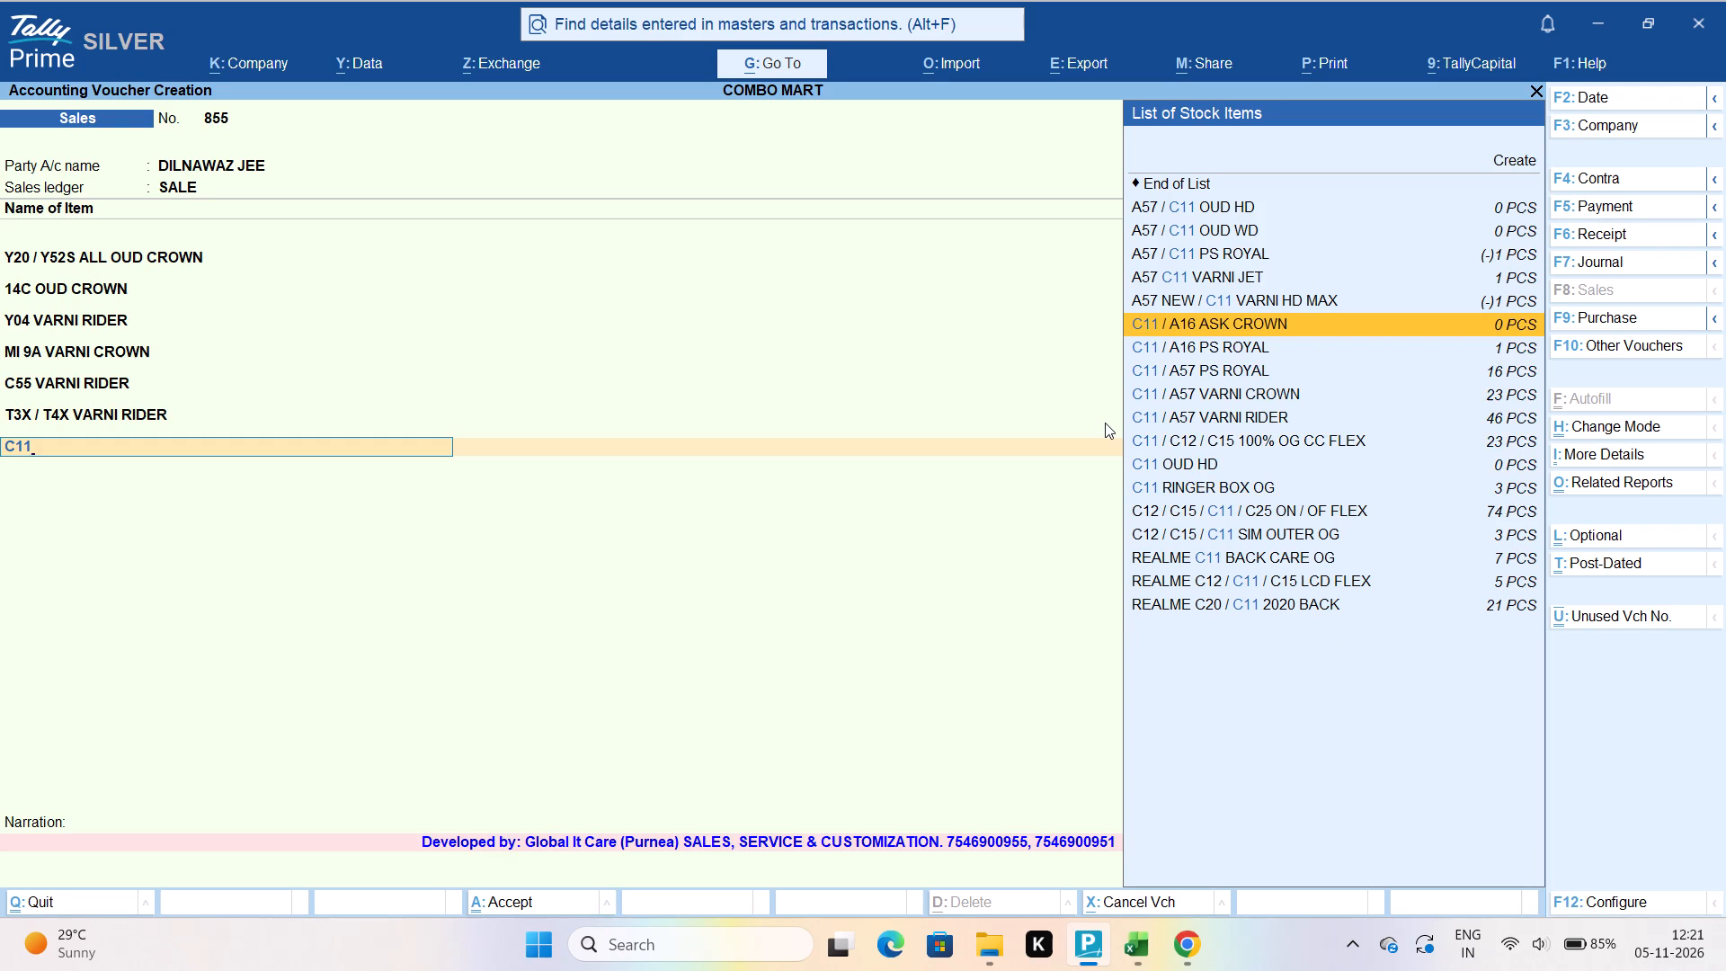
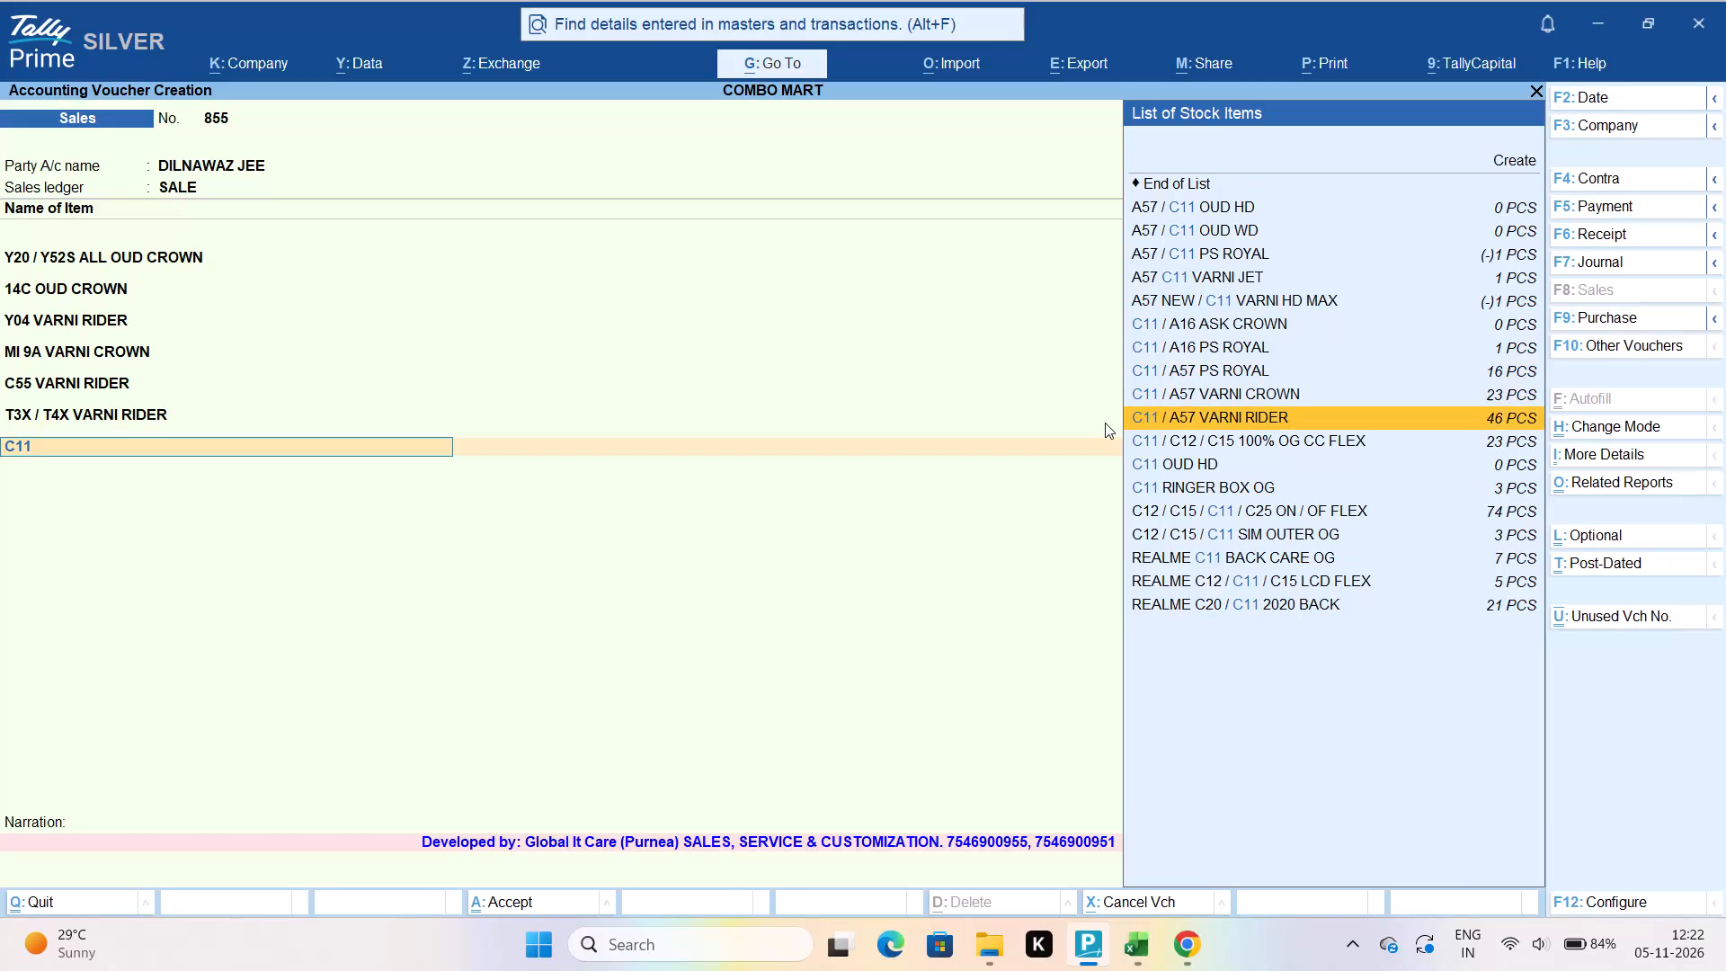
# Add the stock item C11 / C12 / C15 100% OG CC FLEX as the seventh line with a quantity of 2 PCS at a rate of 70.00.
pyautogui.press('Down')
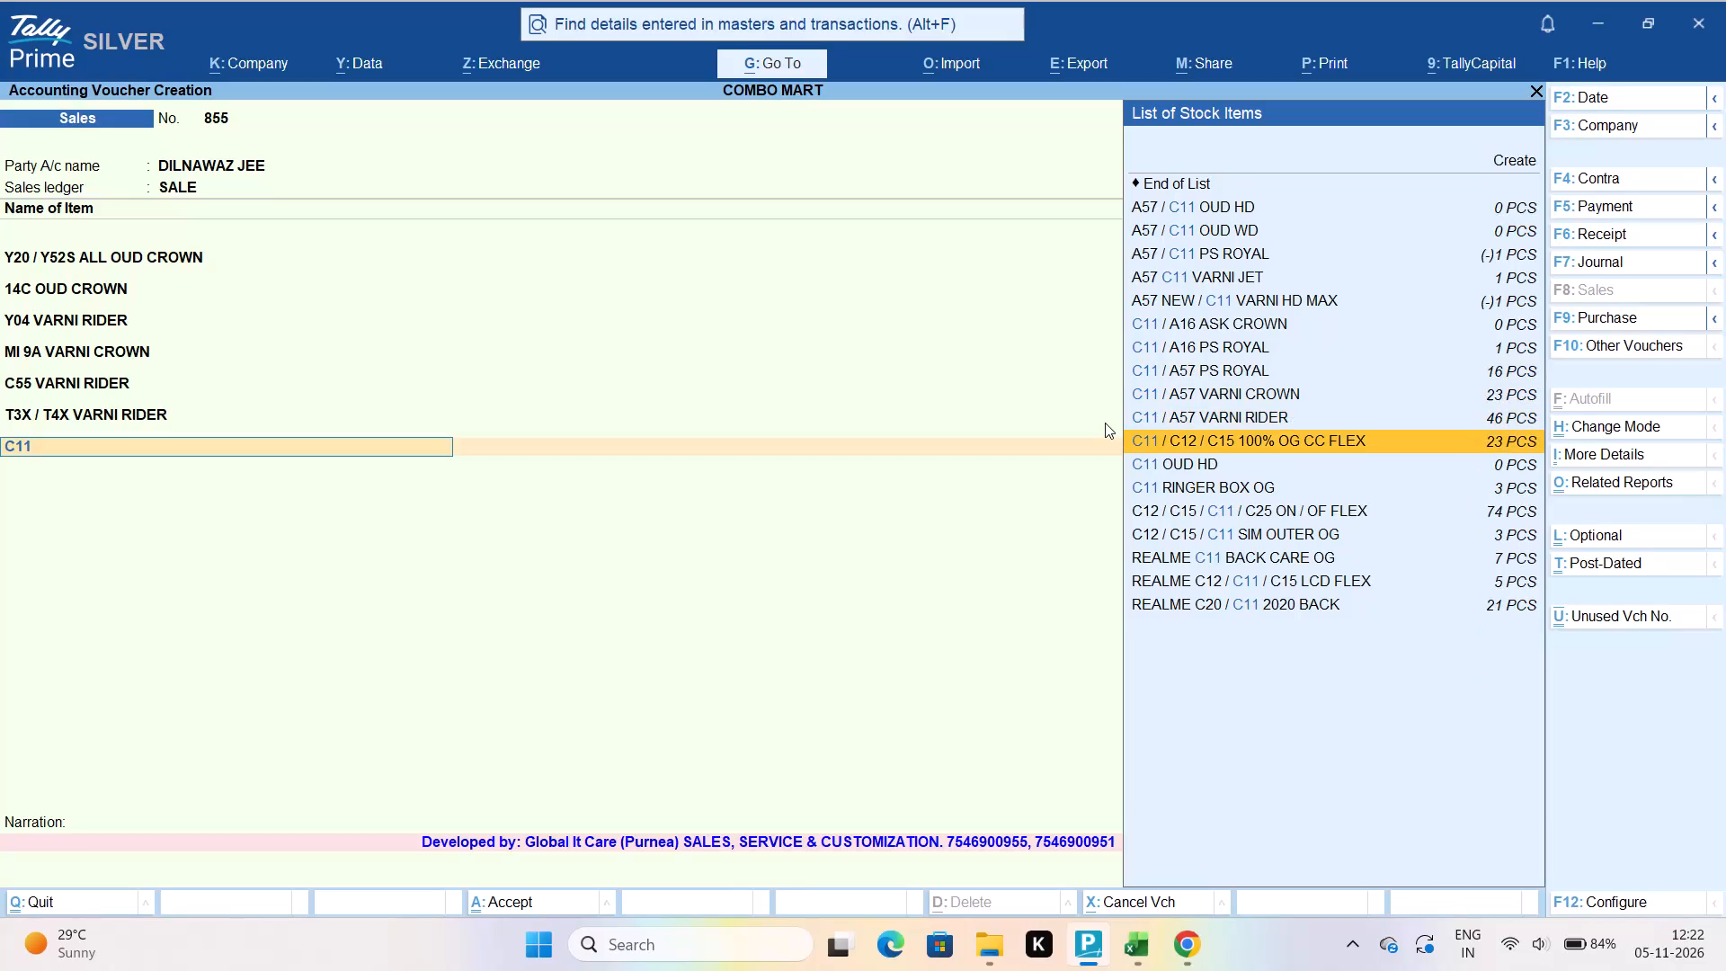
pyautogui.press('Return')
pyautogui.press('Return')
pyautogui.press('2')
pyautogui.press('Return')
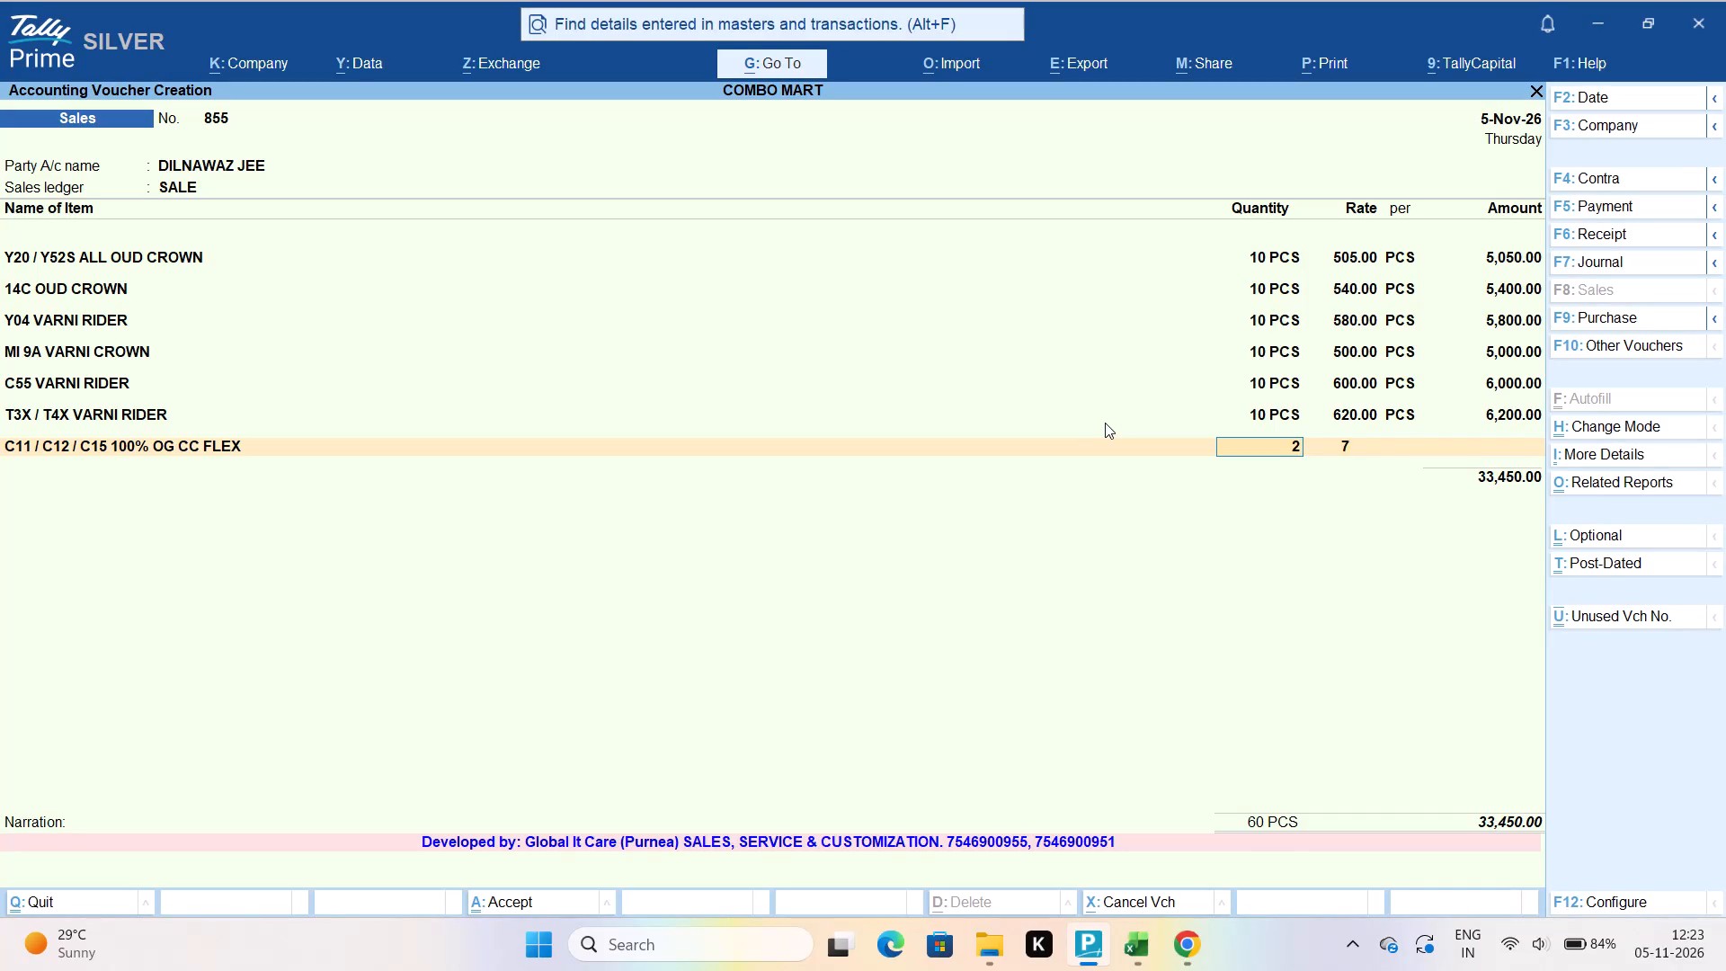
pyautogui.write('70')
pyautogui.press('Return')
pyautogui.press('Return')
pyautogui.press('Return')
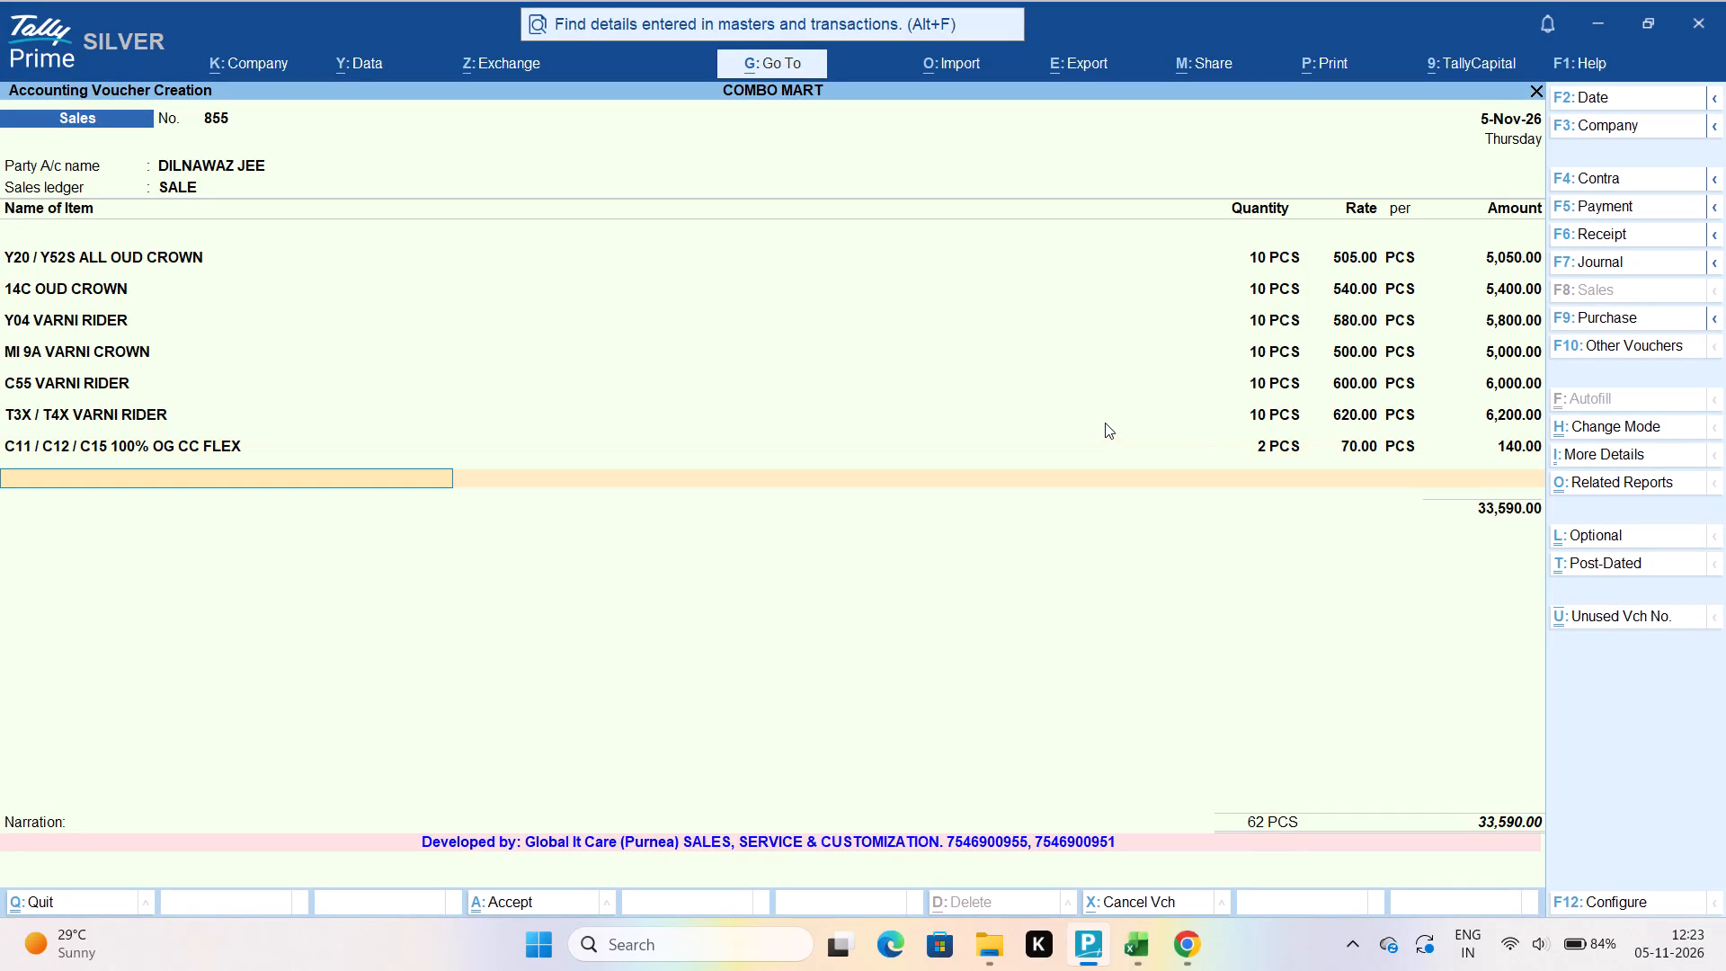
# Add the stock item SAMSUNG A13 4G FRAME as the eighth line with a quantity of 3 PCS at a rate of 70.00.
pyautogui.write('A13')
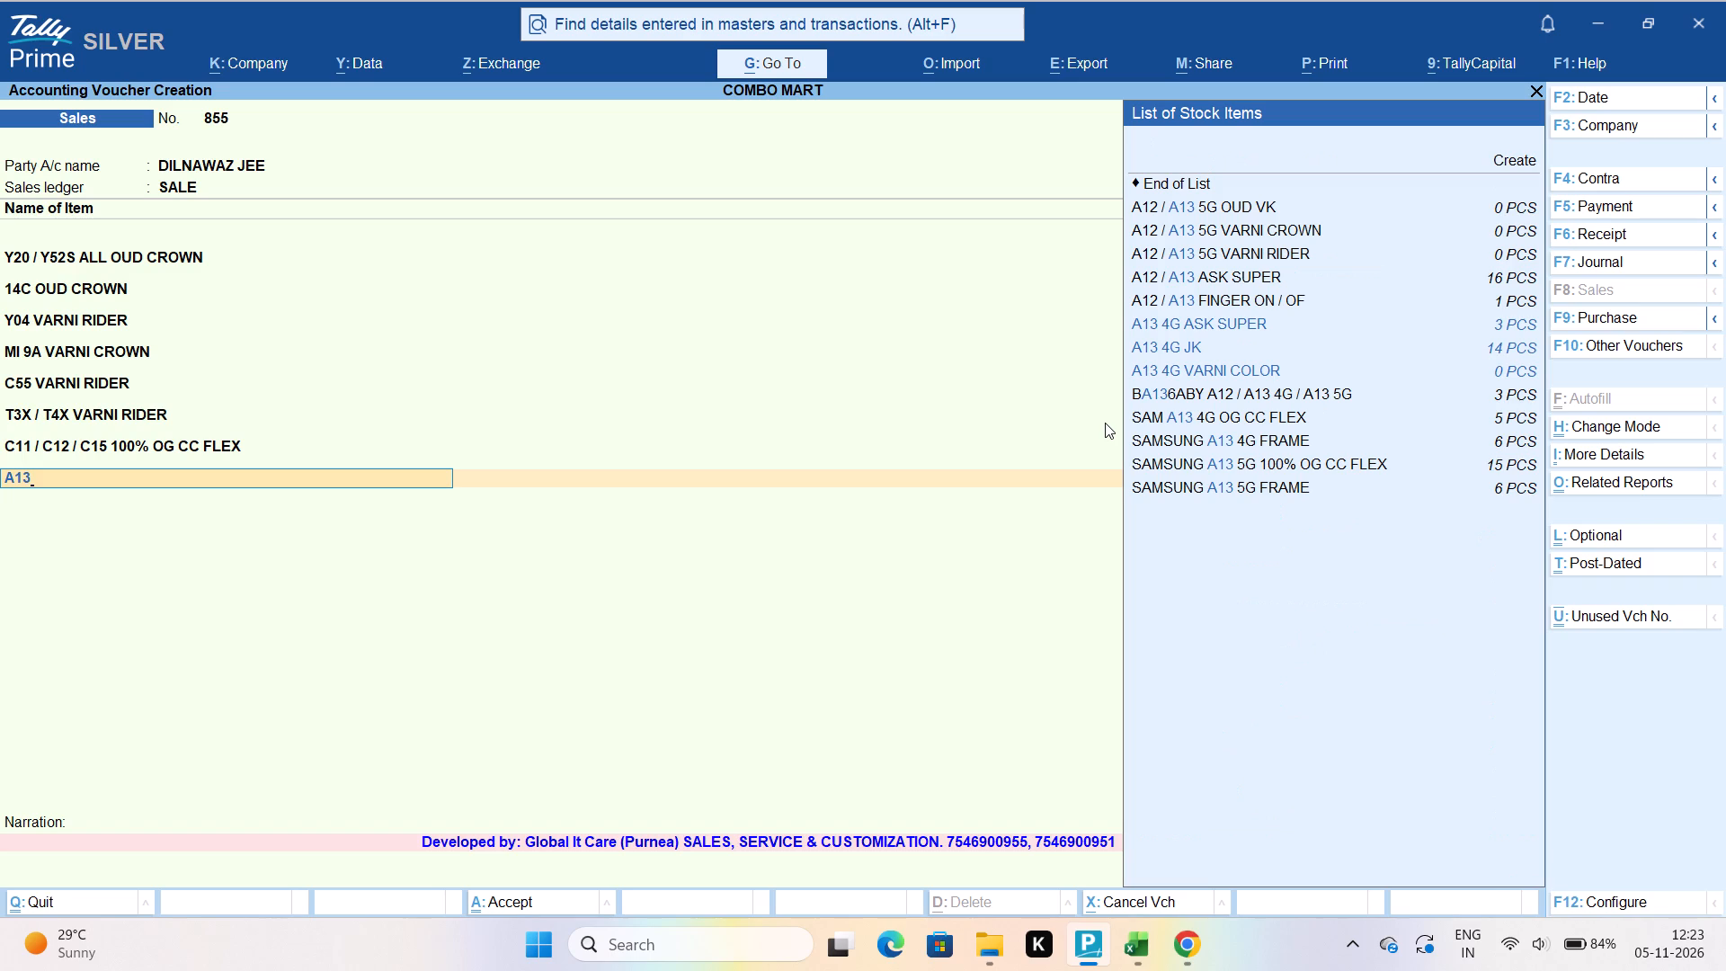
pyautogui.write('4G')
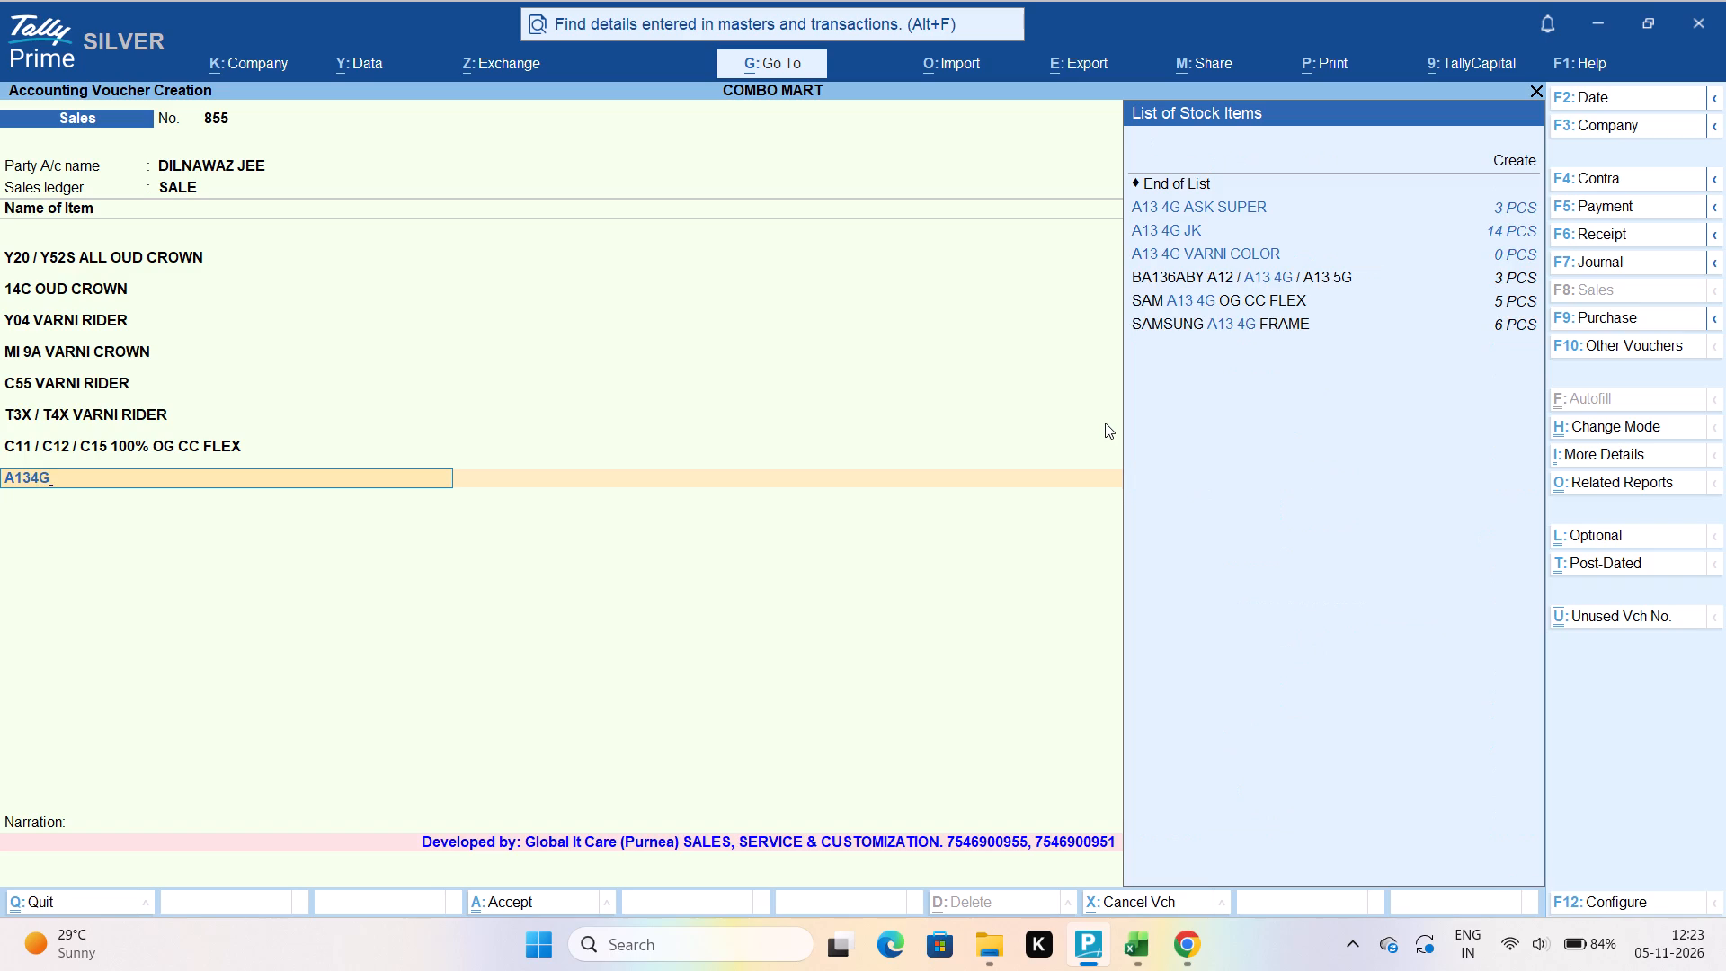
pyautogui.press('Down')
pyautogui.press('Down')
pyautogui.press('Down')
pyautogui.press('Down')
pyautogui.press('Down')
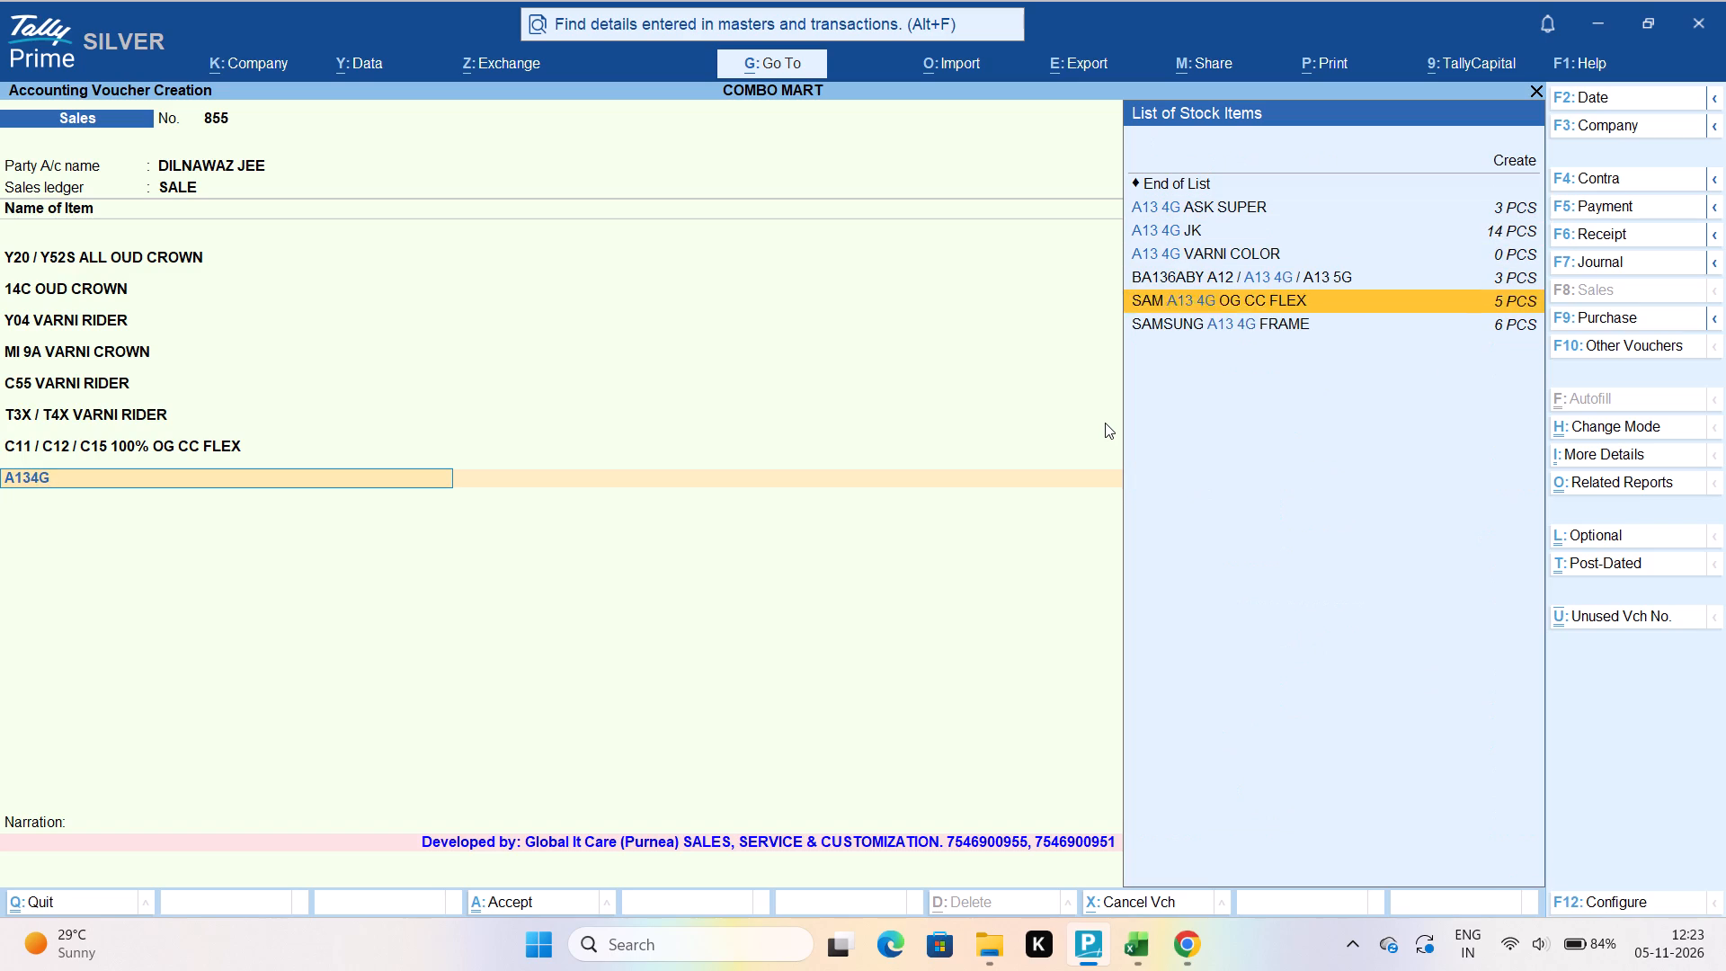
pyautogui.press('Down')
pyautogui.press('Return')
pyautogui.press('Return')
pyautogui.press('3')
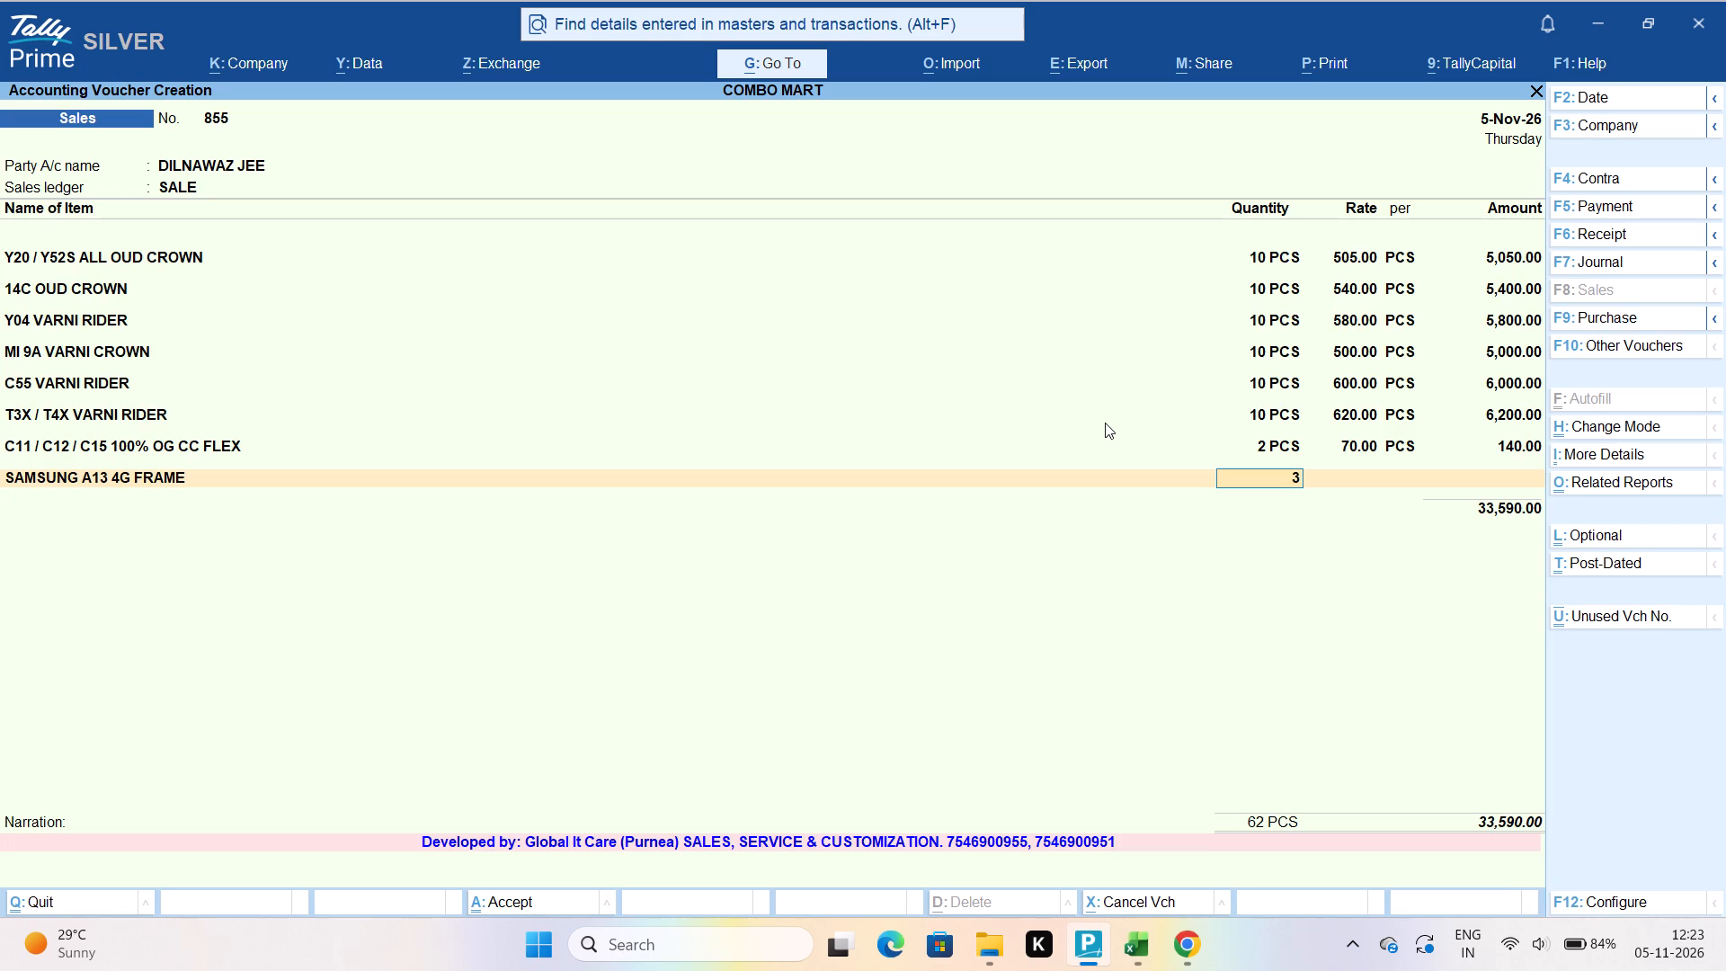
pyautogui.press('Return')
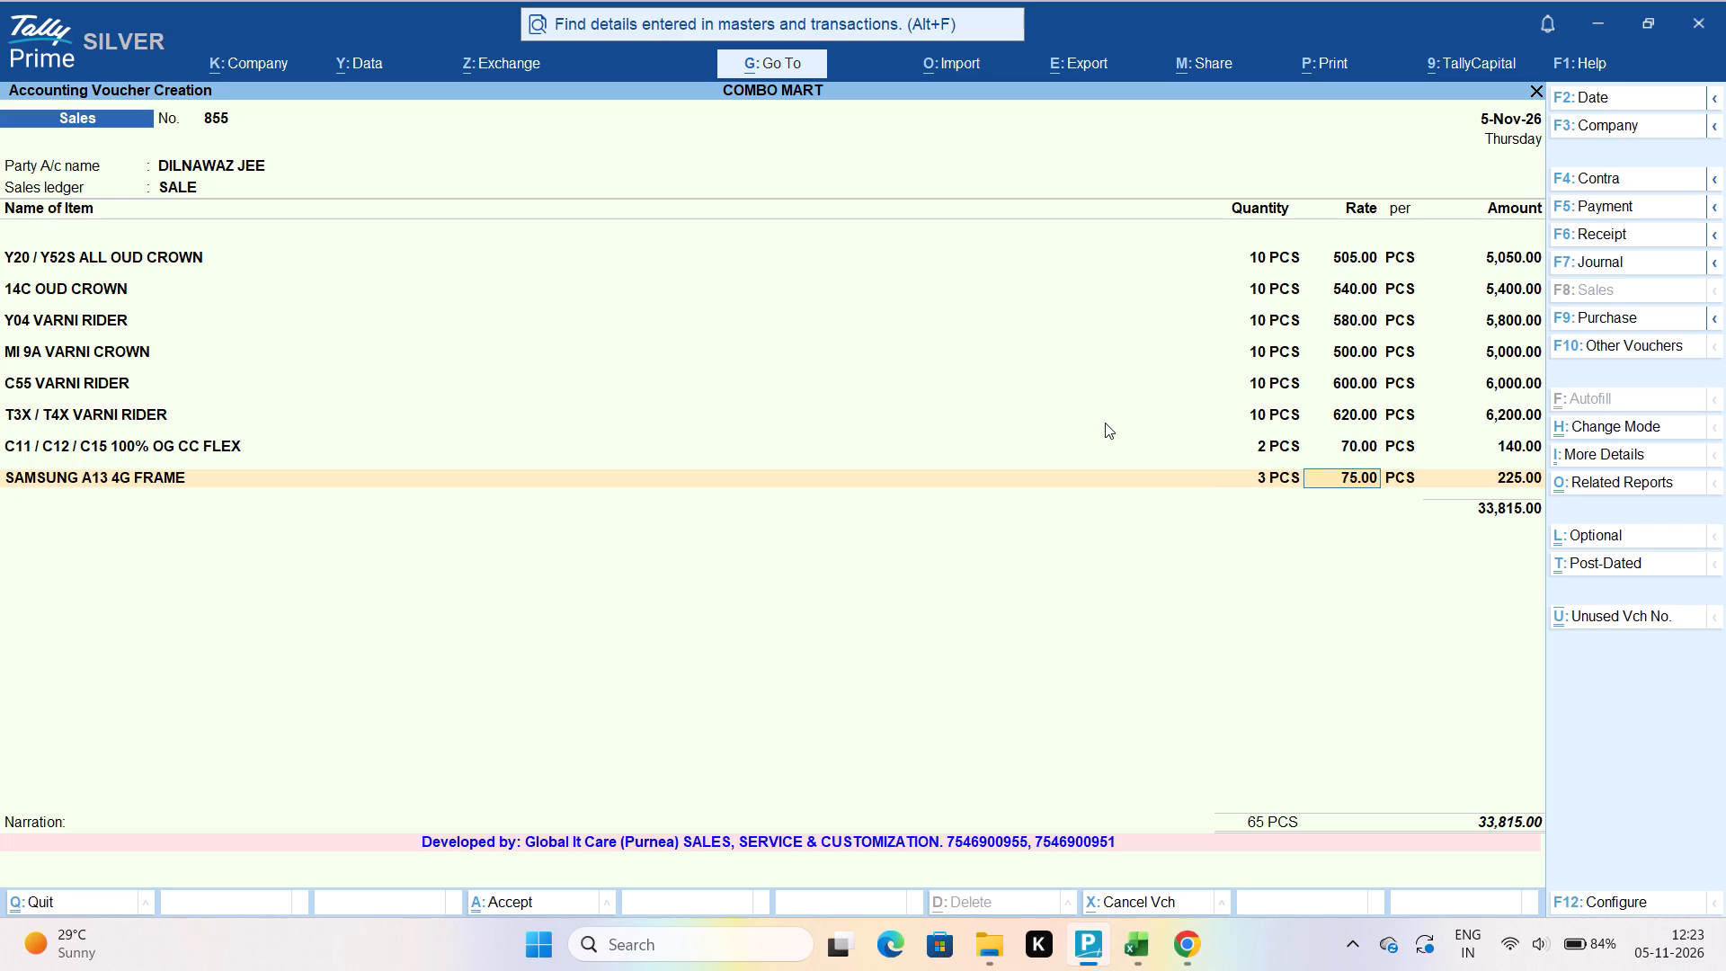
pyautogui.write('70')
pyautogui.press('Return')
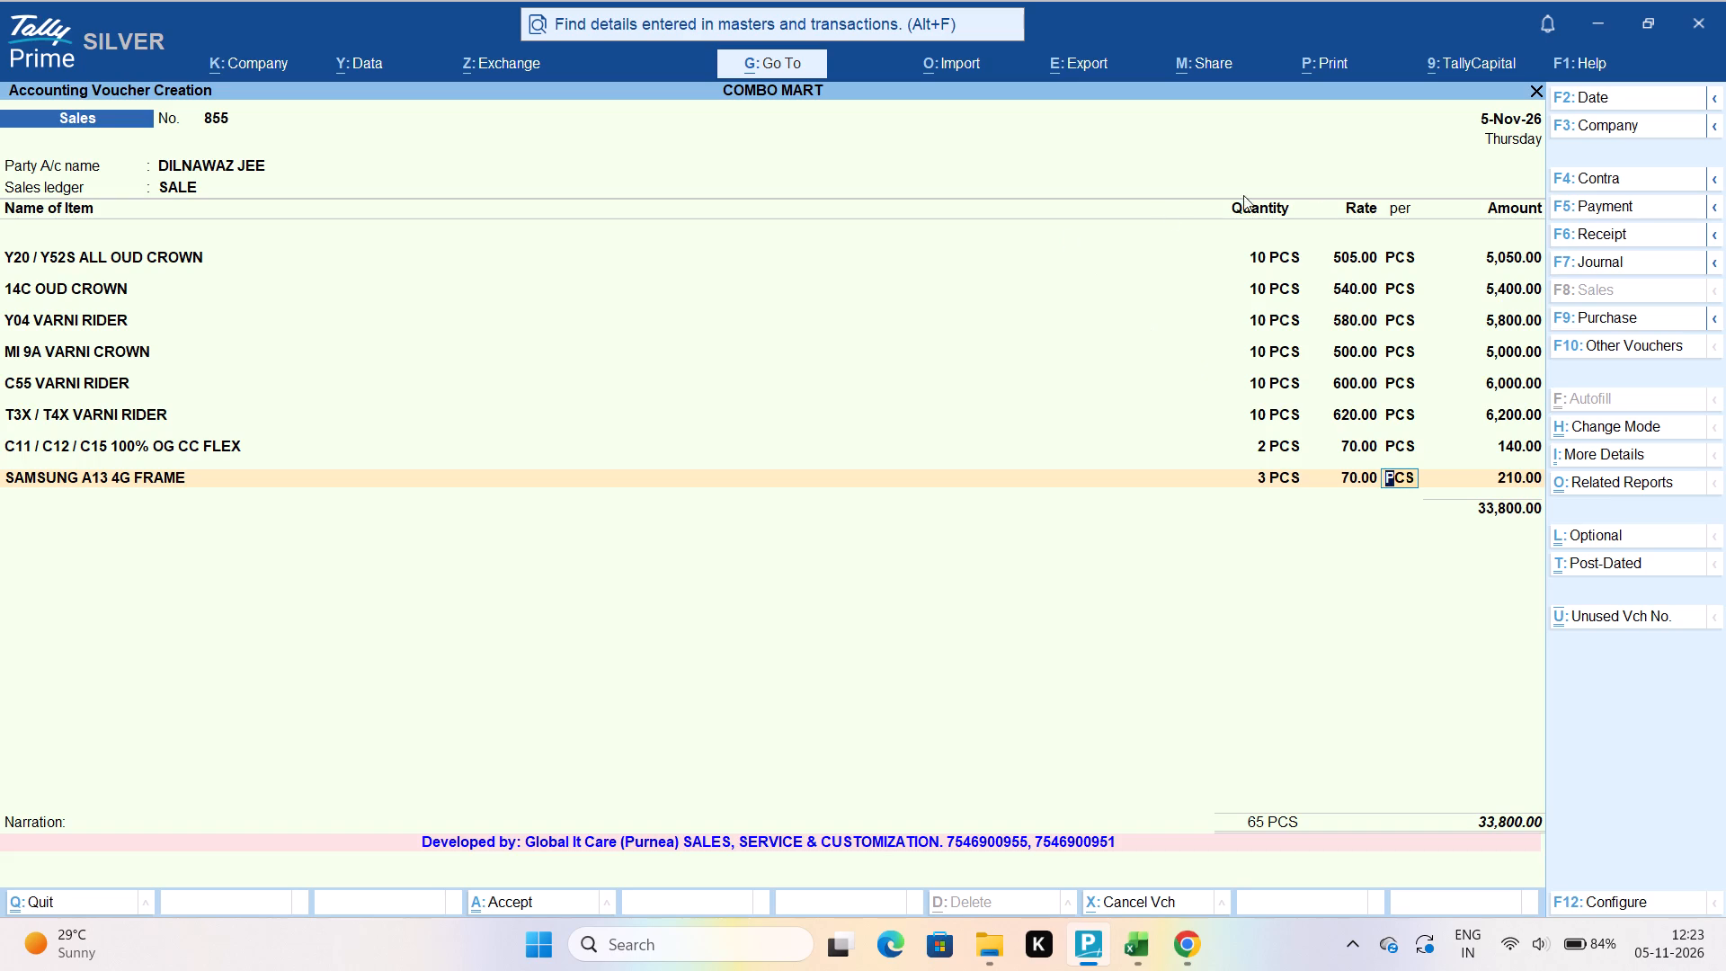
# Set the rate of the Y20 / Y52S ALL OUD CROWN line to 495.00.
pyautogui.click(1330, 265)
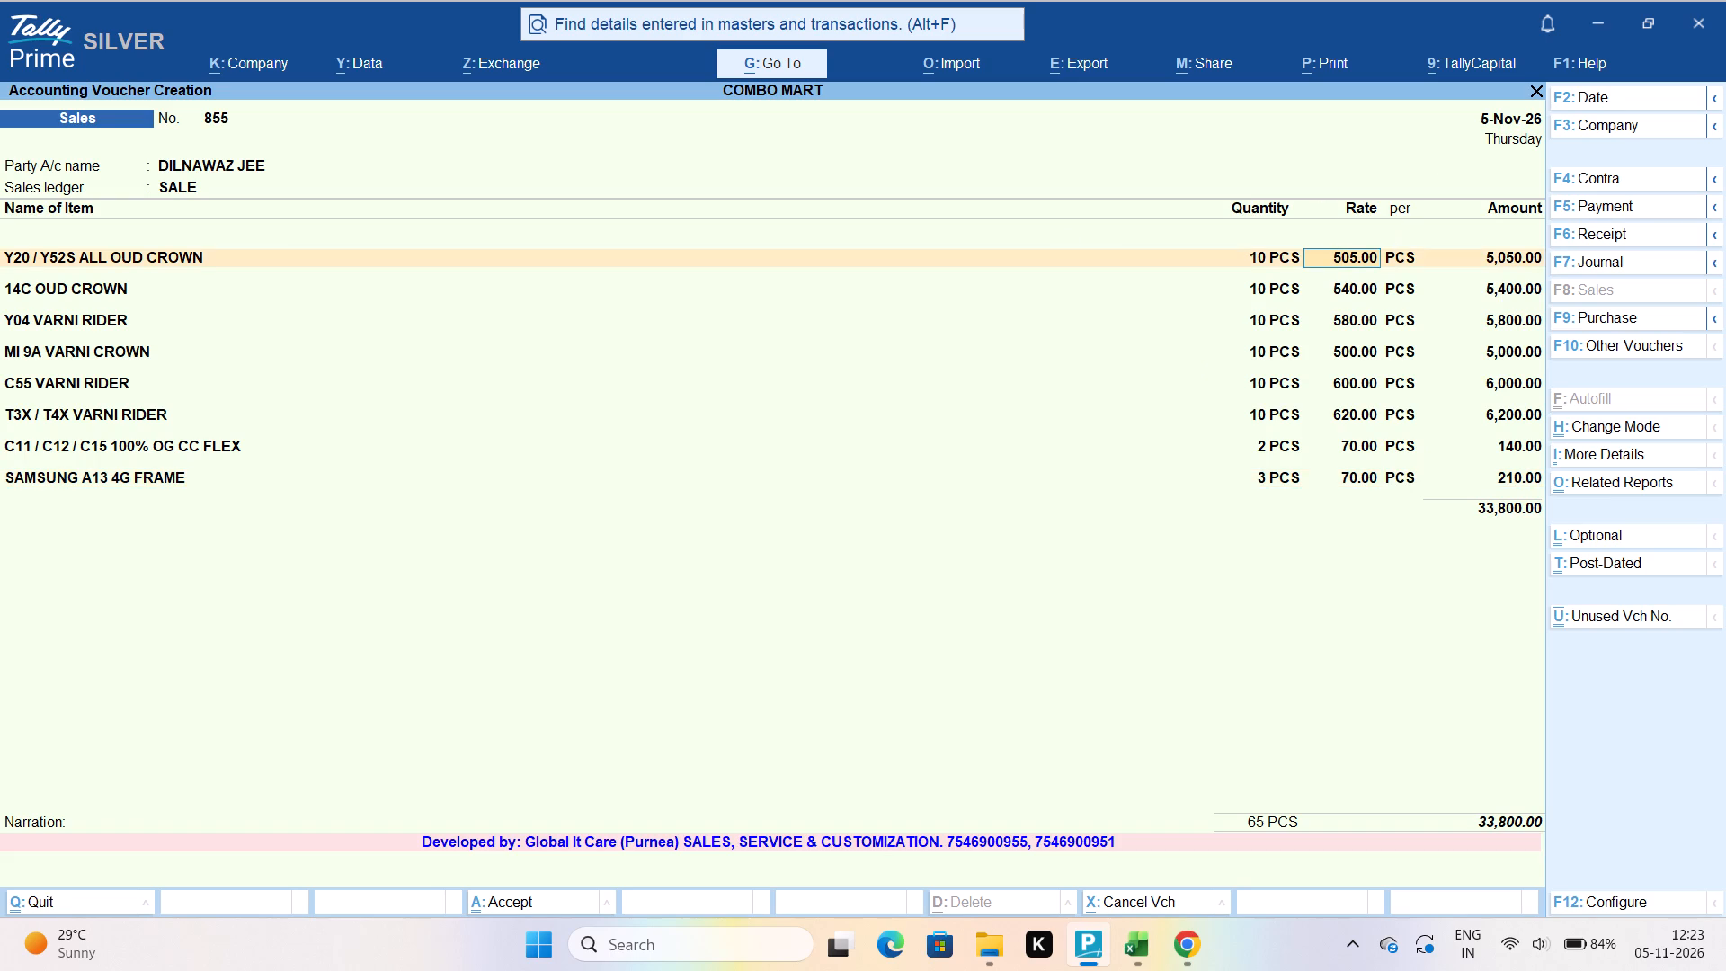
pyautogui.write('495')
pyautogui.press('Return')
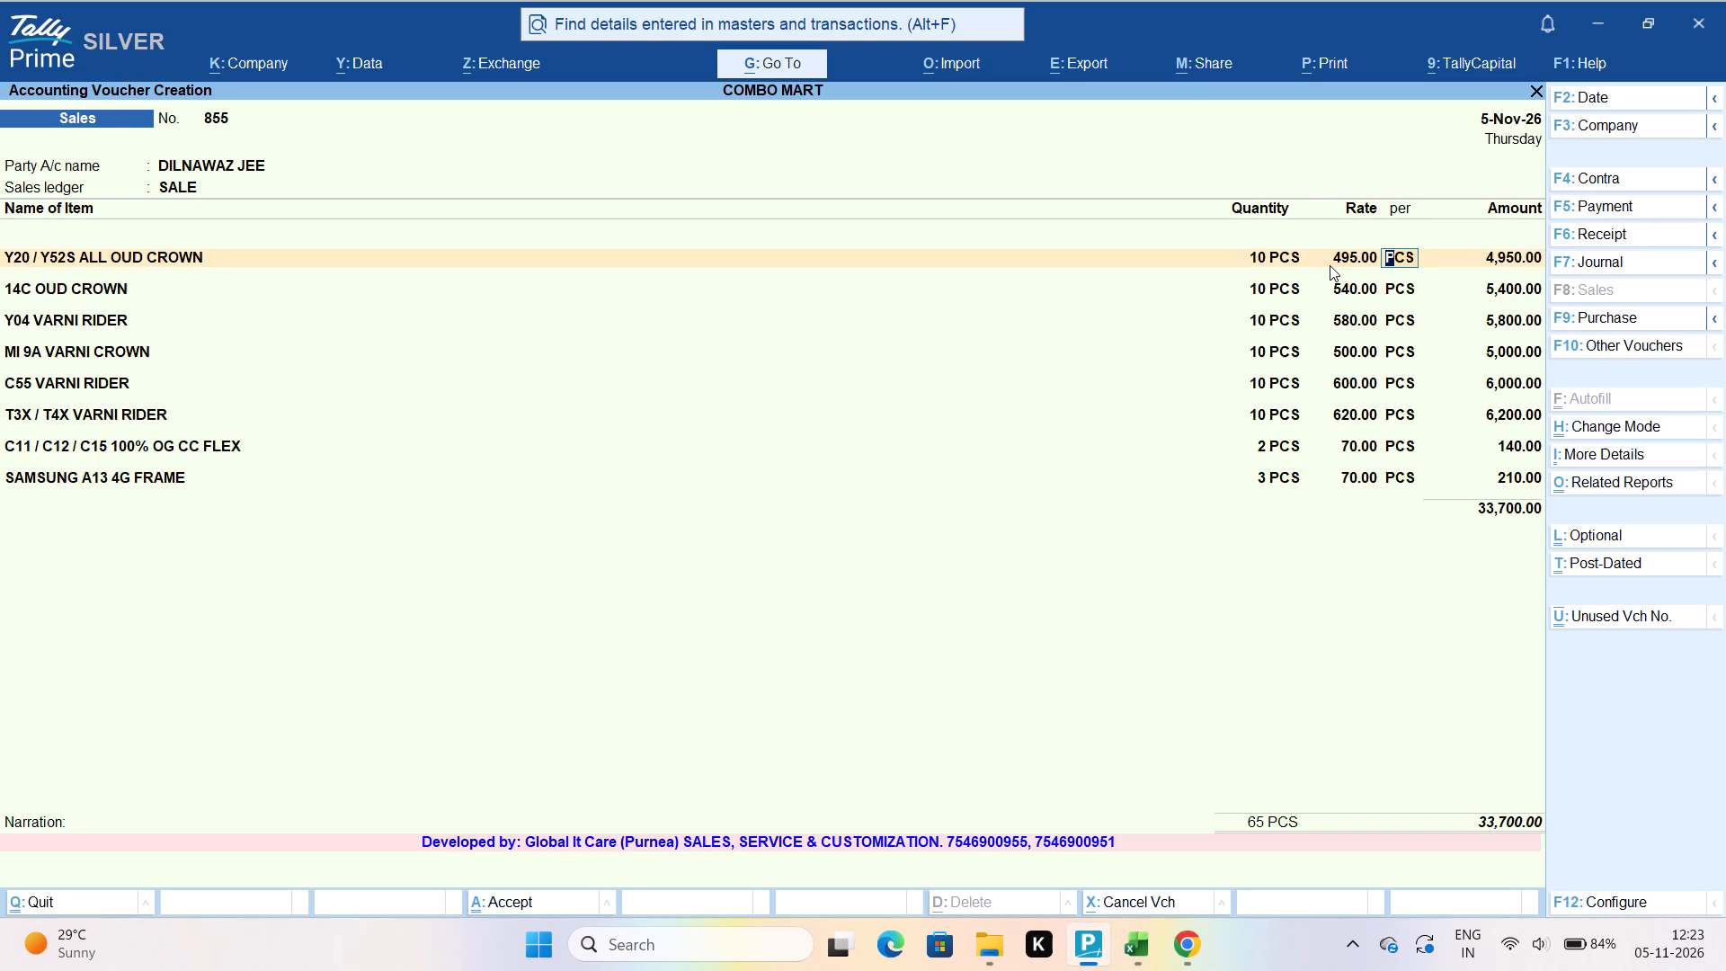
# Set the 14C OUD CROWN line's quantity to 9 PCS and its rate to 530.00.
pyautogui.click(1358, 287)
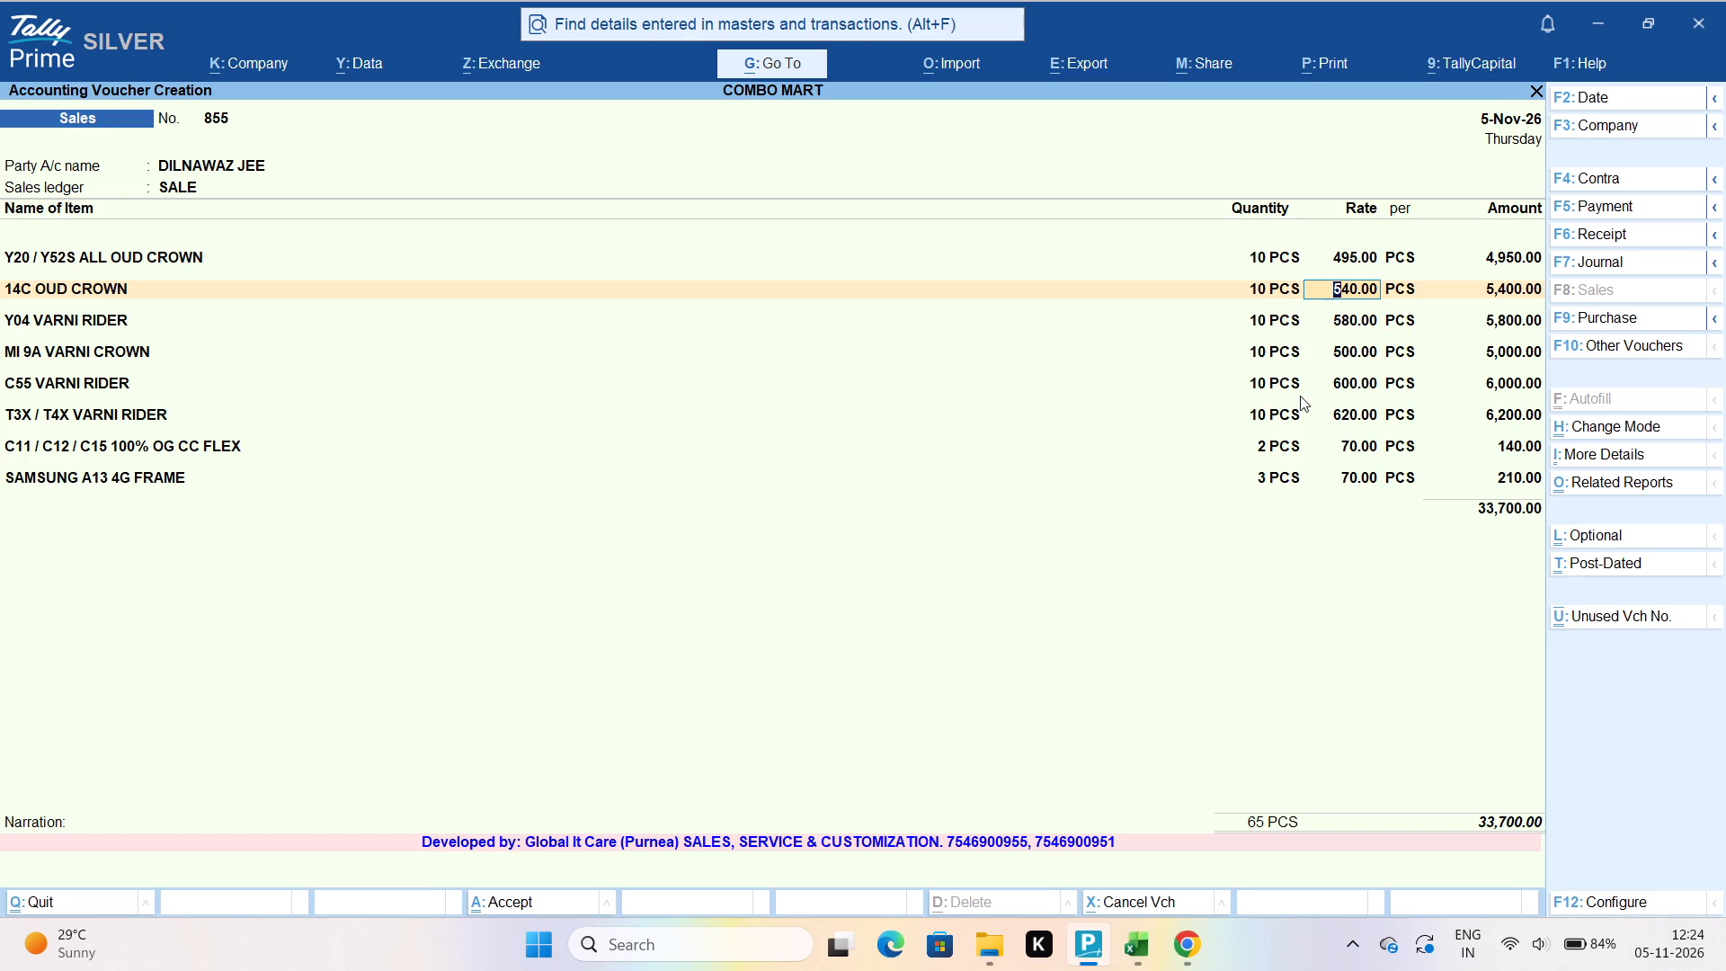
pyautogui.click(1357, 261)
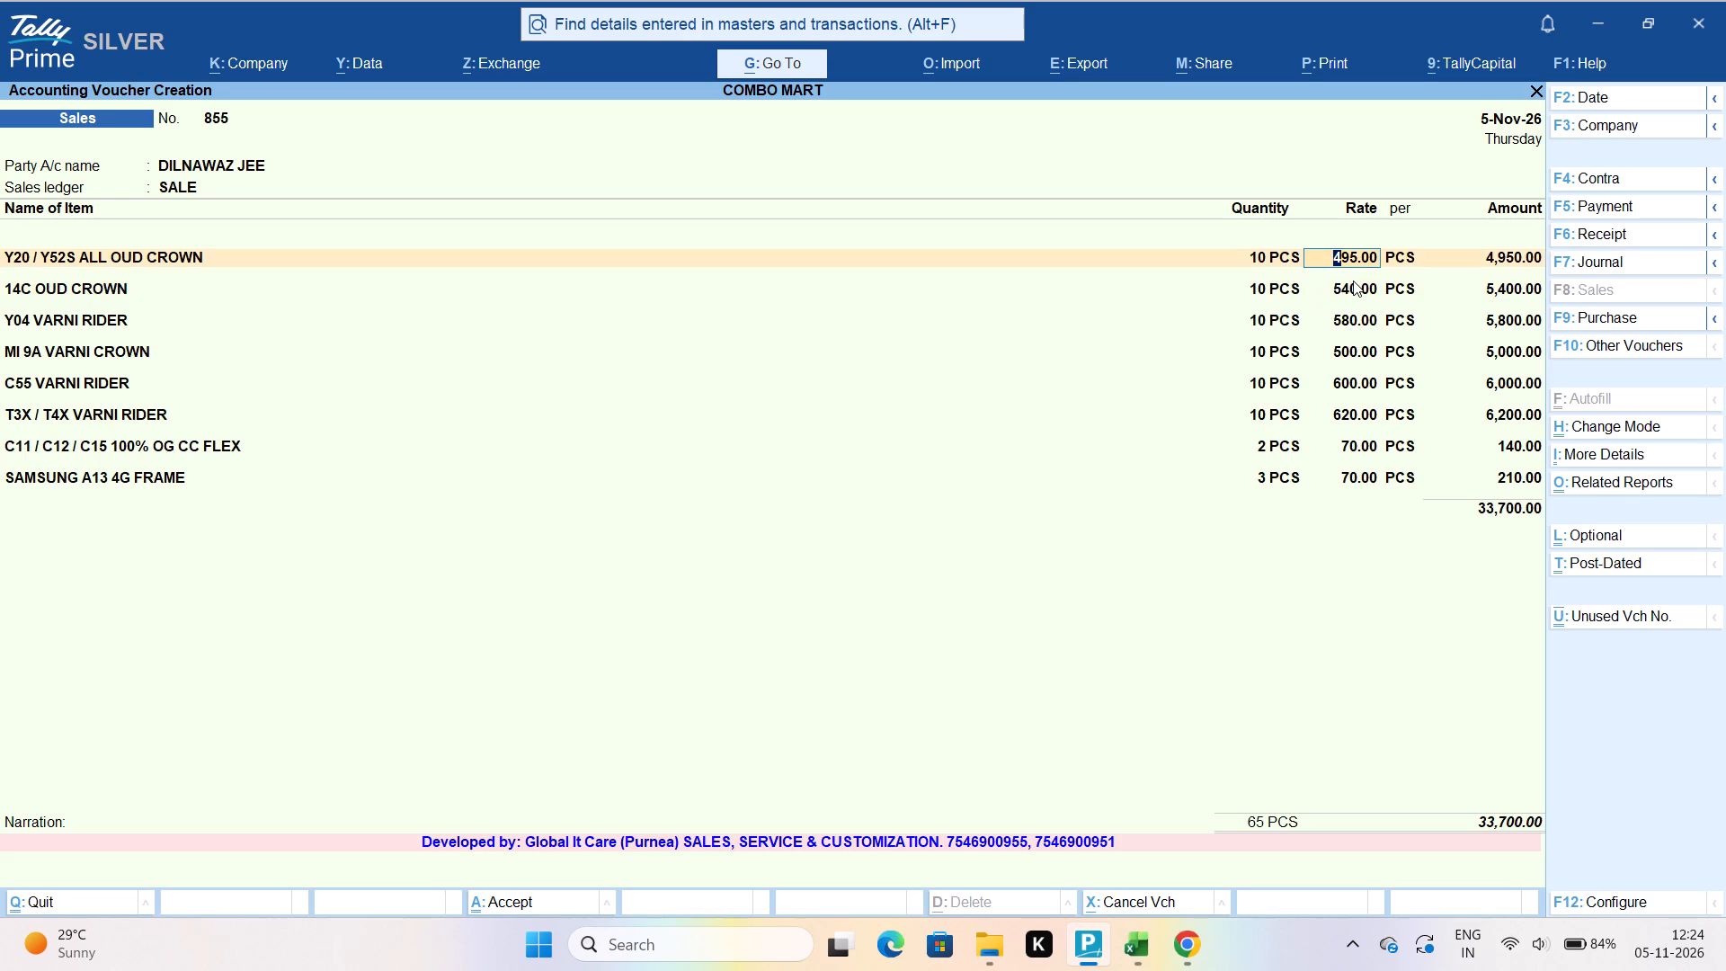
pyautogui.click(1355, 290)
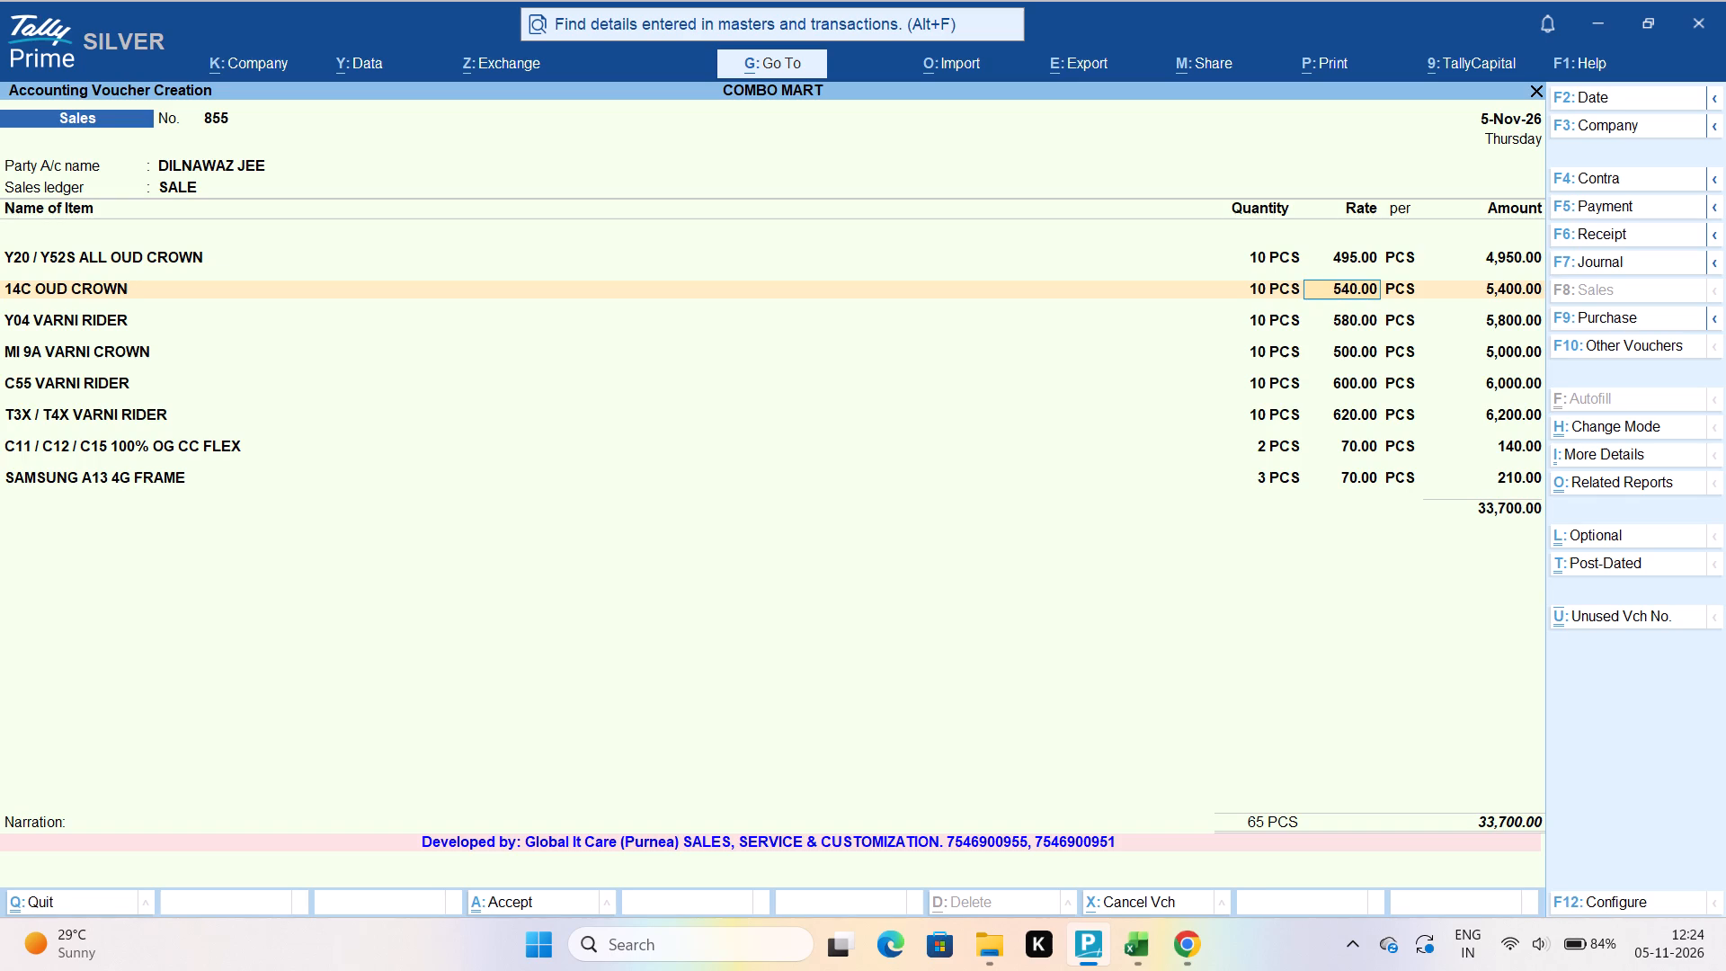
pyautogui.click(1288, 290)
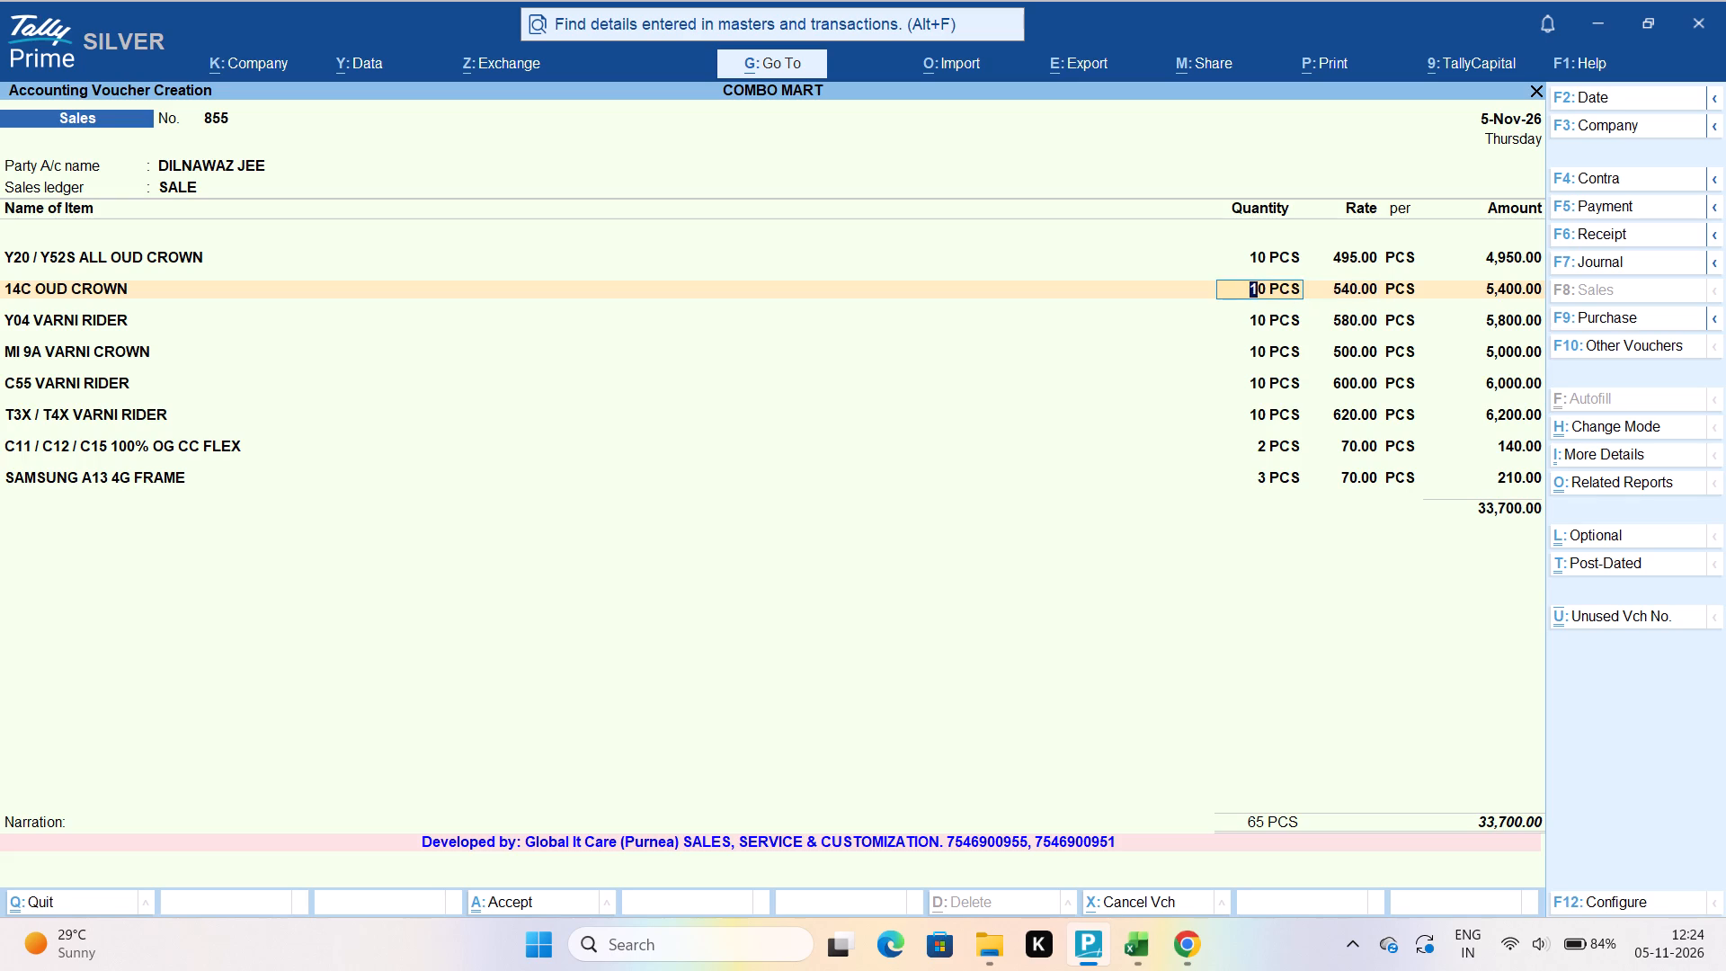
pyautogui.press('9')
pyautogui.press('Return')
pyautogui.press('BackSpace')
pyautogui.press('BackSpace')
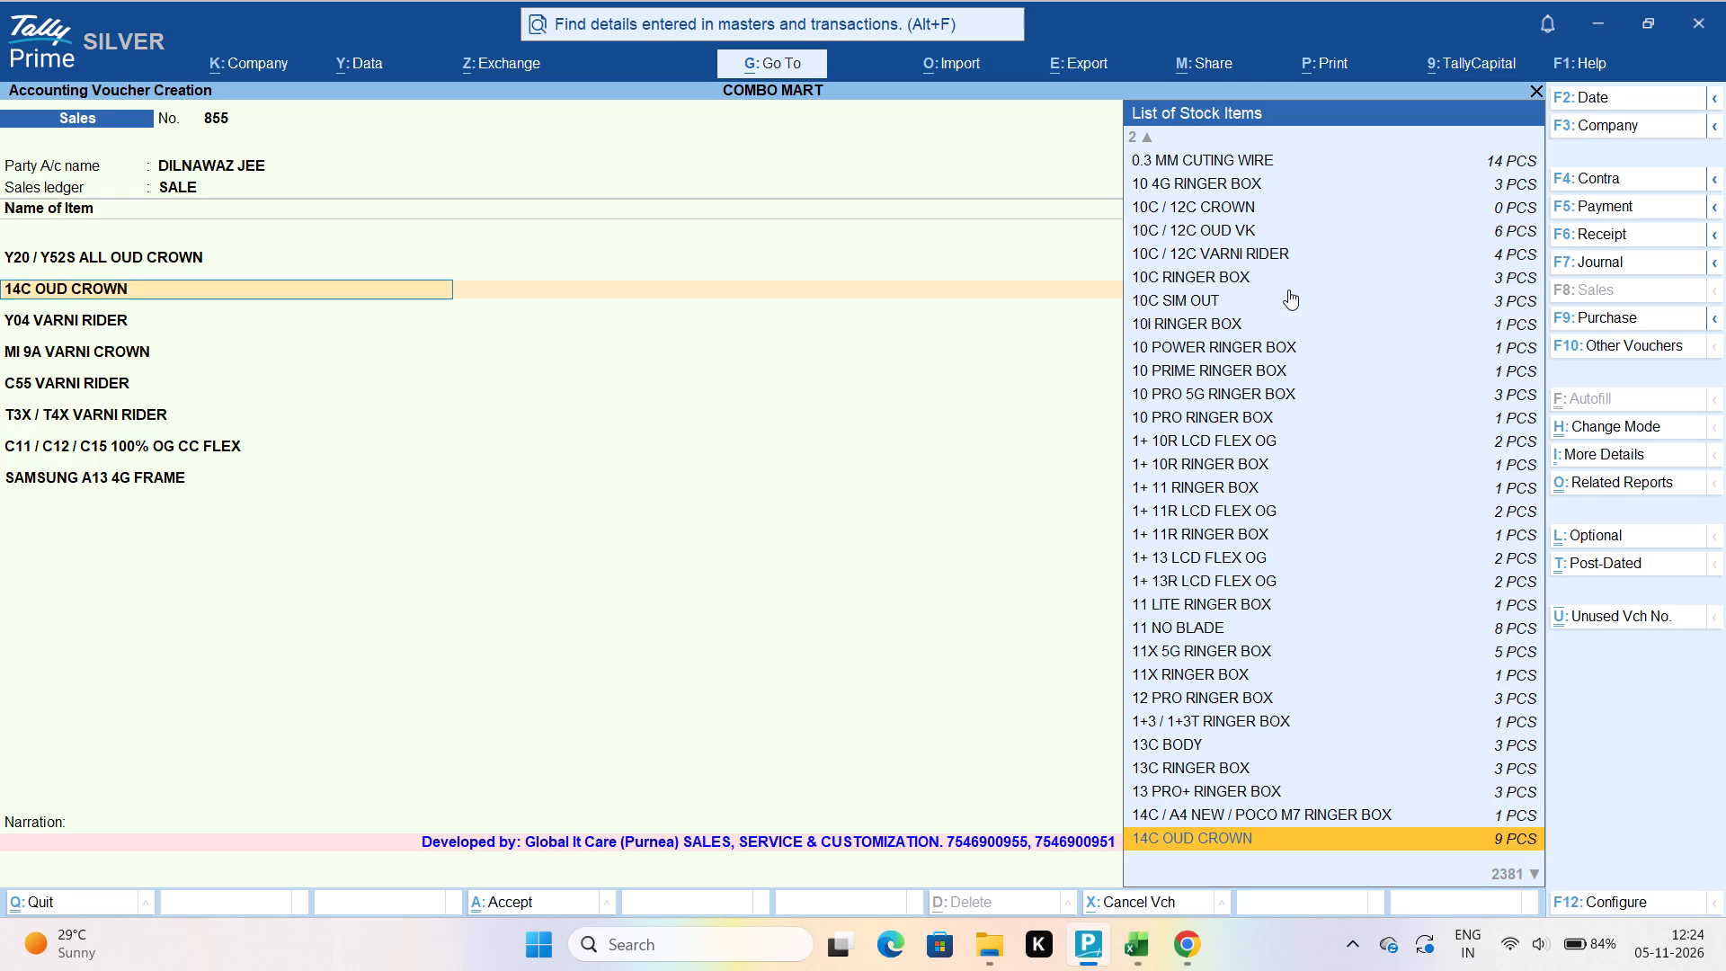
pyautogui.press('Return')
pyautogui.press('Return')
pyautogui.press('Return')
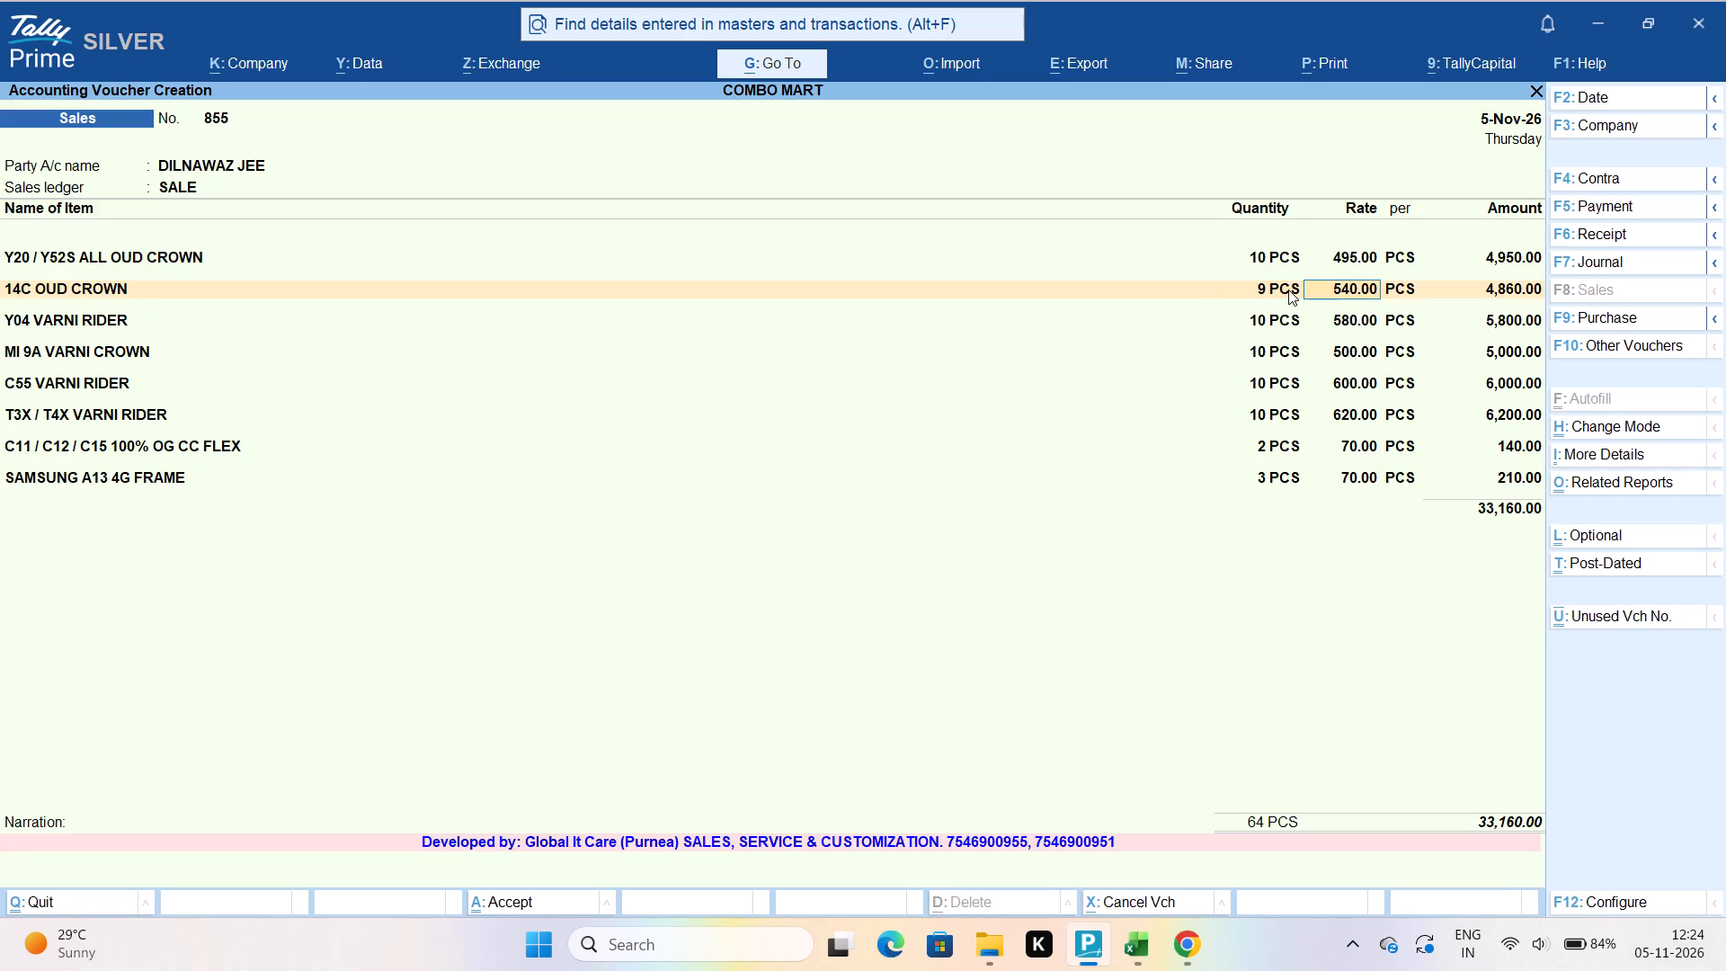
pyautogui.write('530')
pyautogui.press('Return')
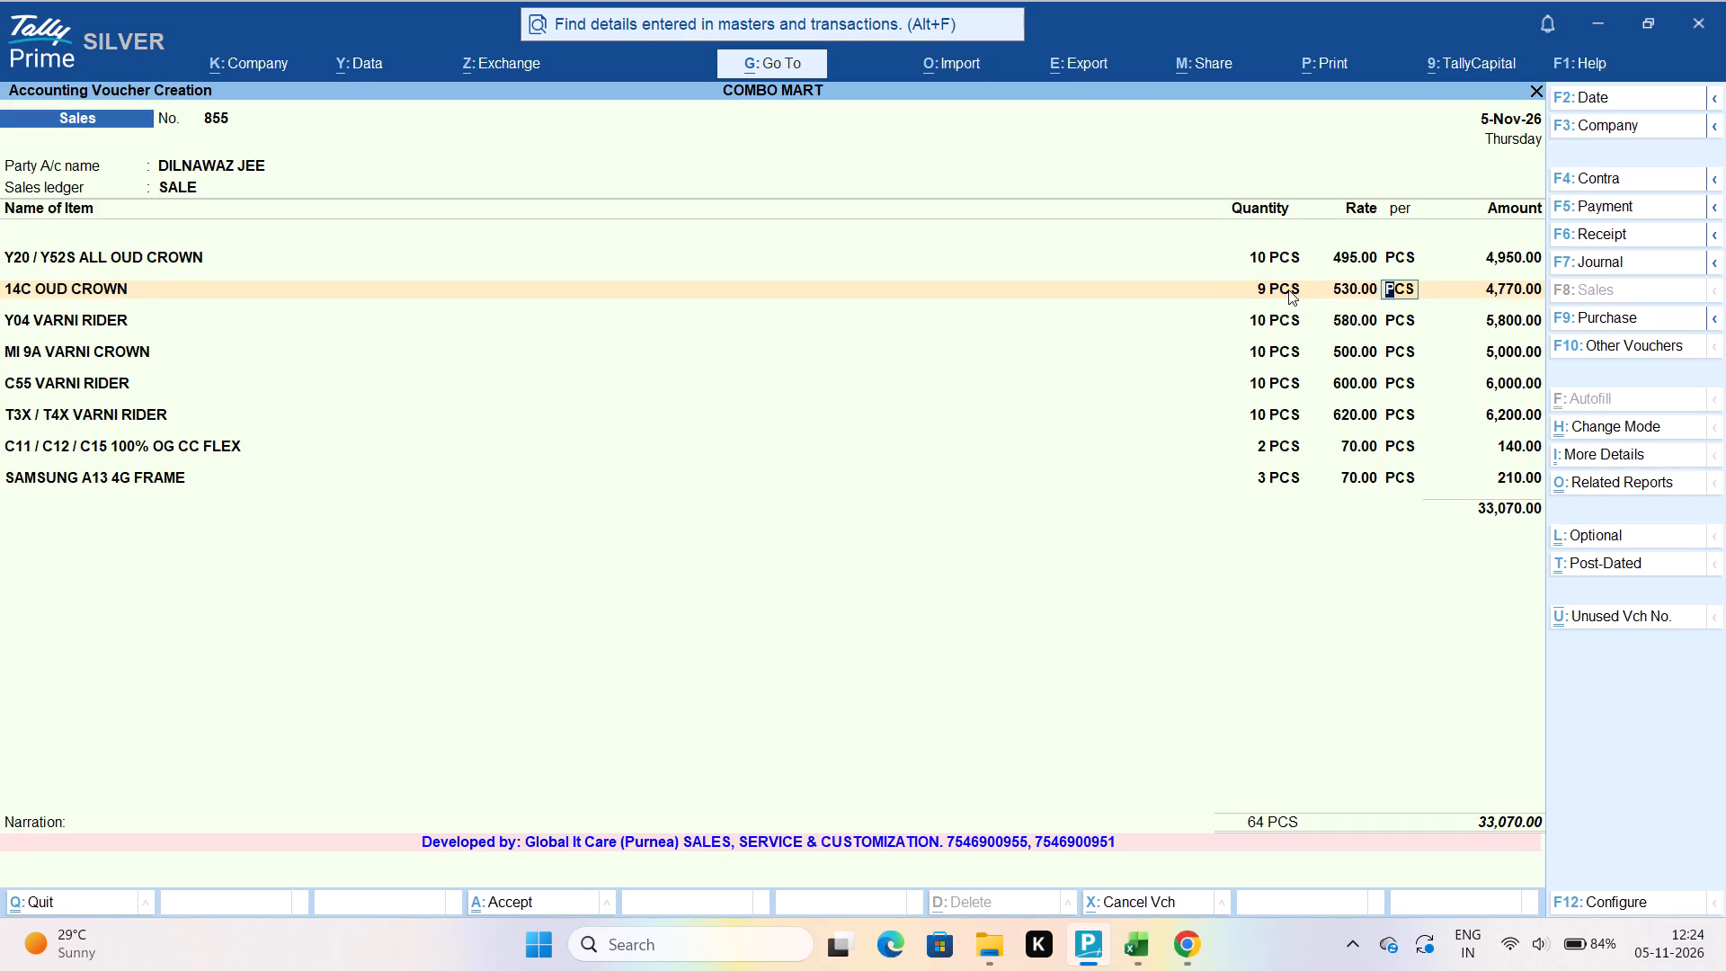
# Set the rate of the Y04 VARNI RIDER line to 560.00.
pyautogui.click(1336, 312)
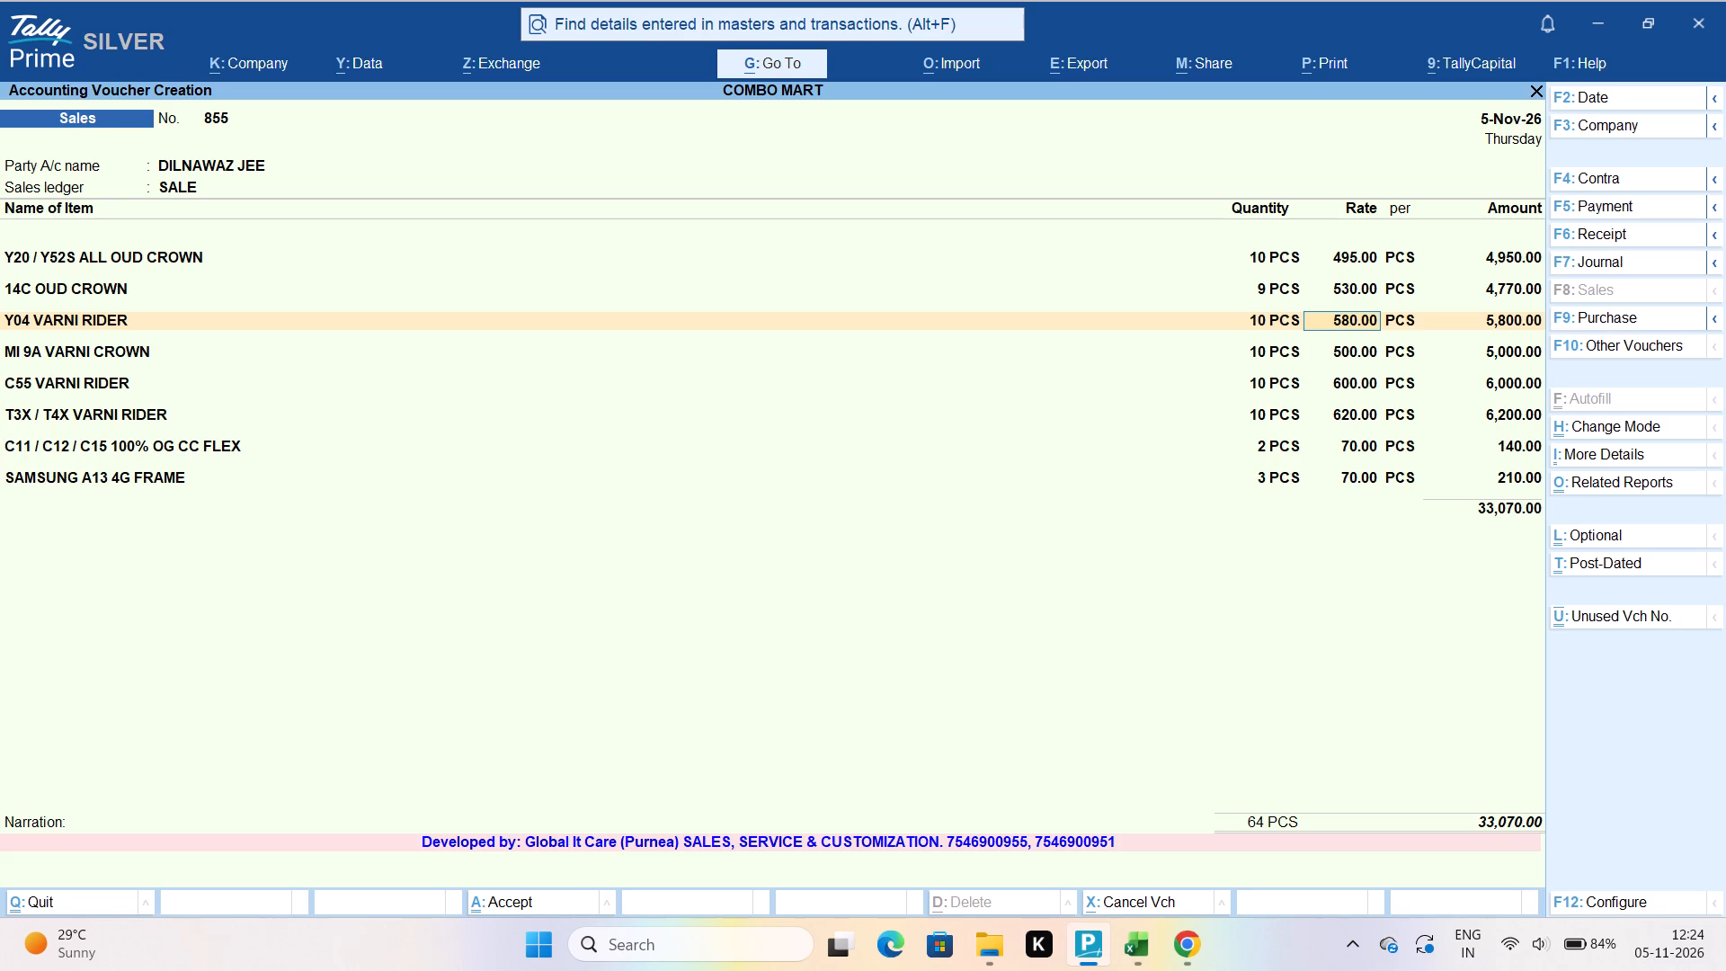
pyautogui.write('560')
pyautogui.press('Return')
pyautogui.press('Return')
pyautogui.press('Return')
# Set the rate of the MI 9A VARNI CROWN line to 495.00, keeping its item and quantity.
pyautogui.press('Return')
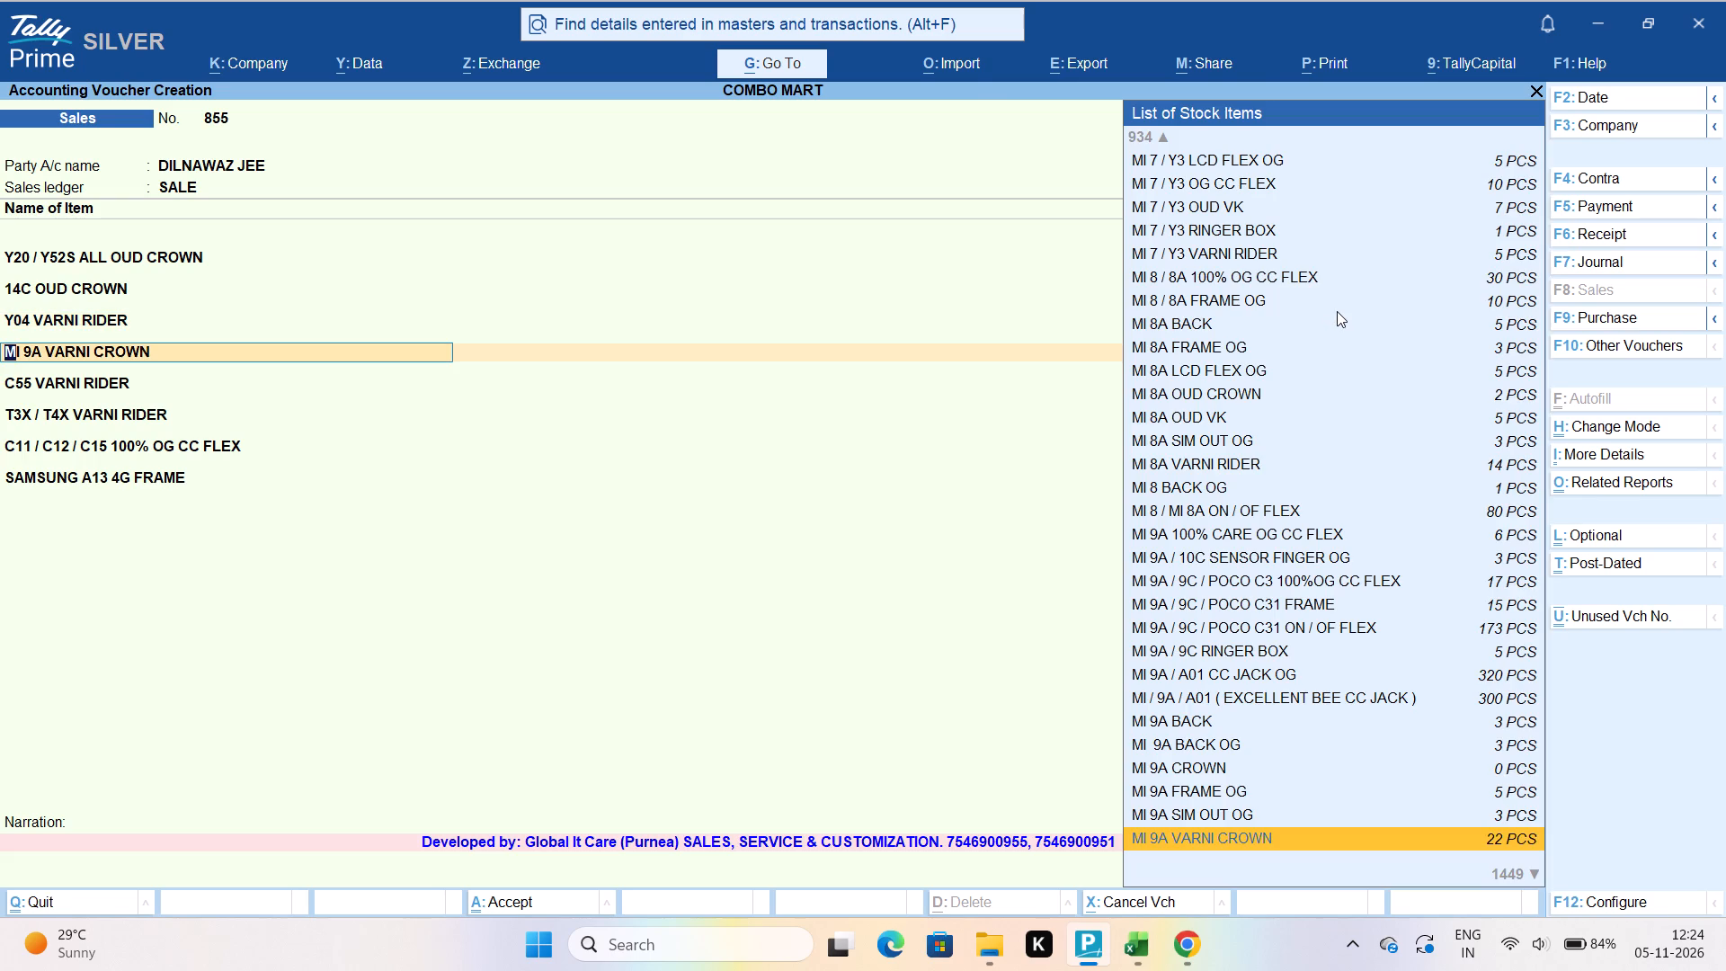
pyautogui.press('Return')
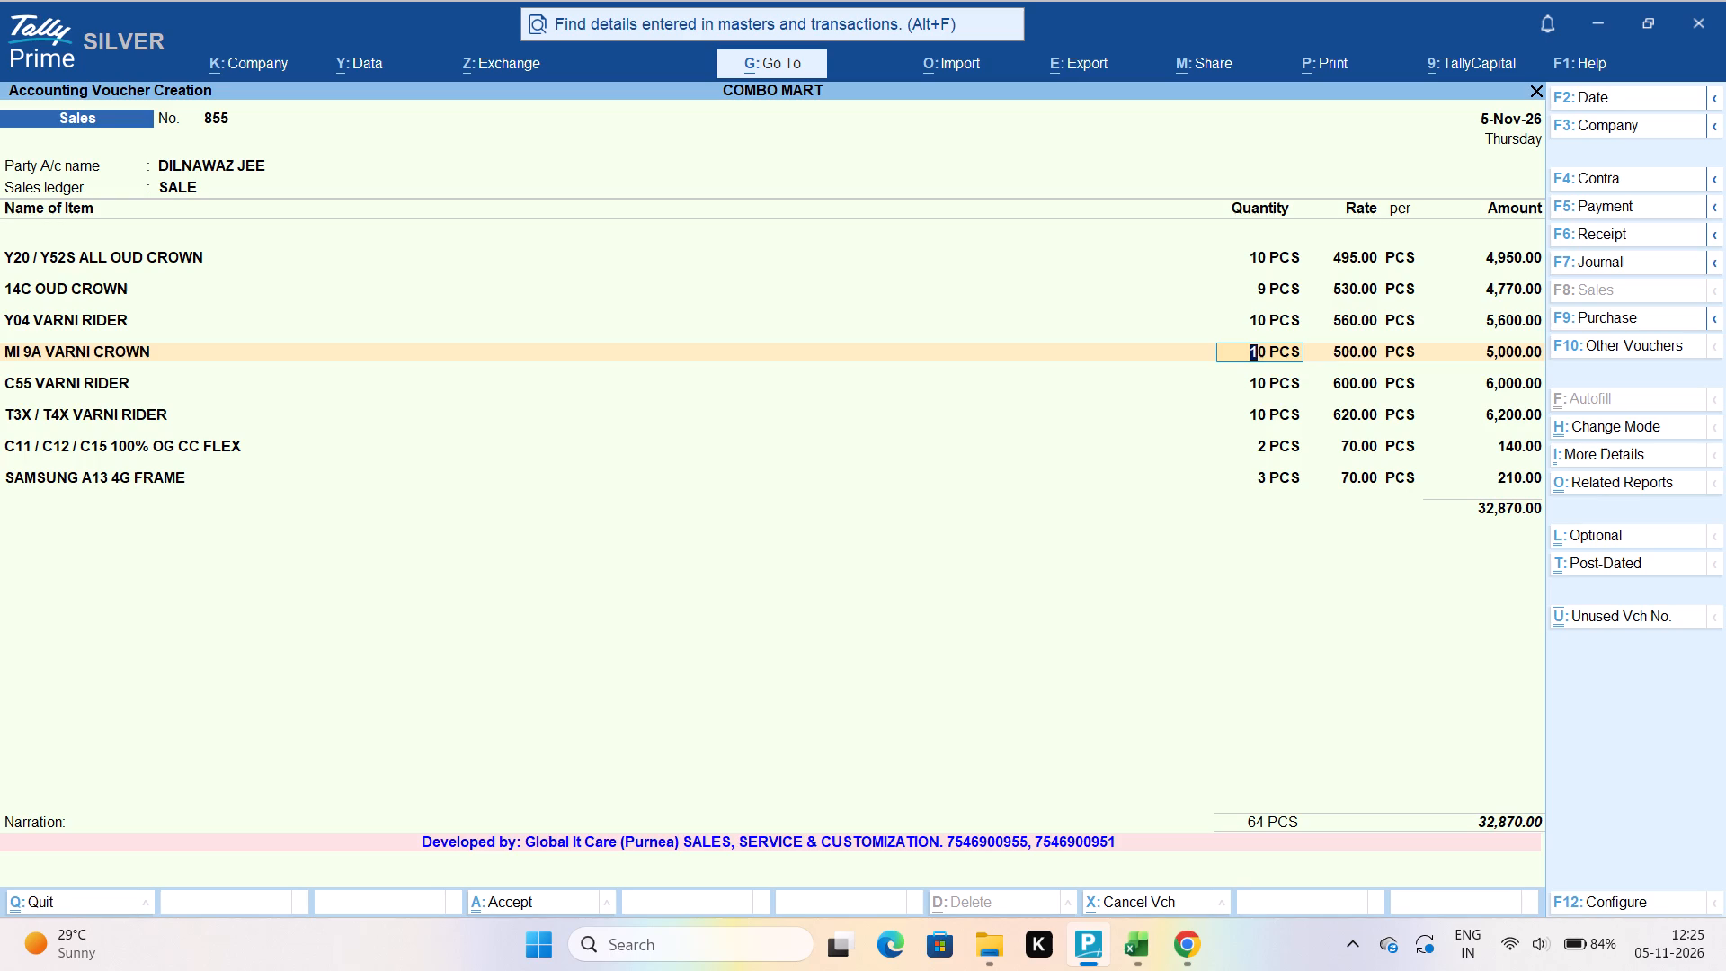
pyautogui.press('Return')
pyautogui.write('495')
pyautogui.press('Return')
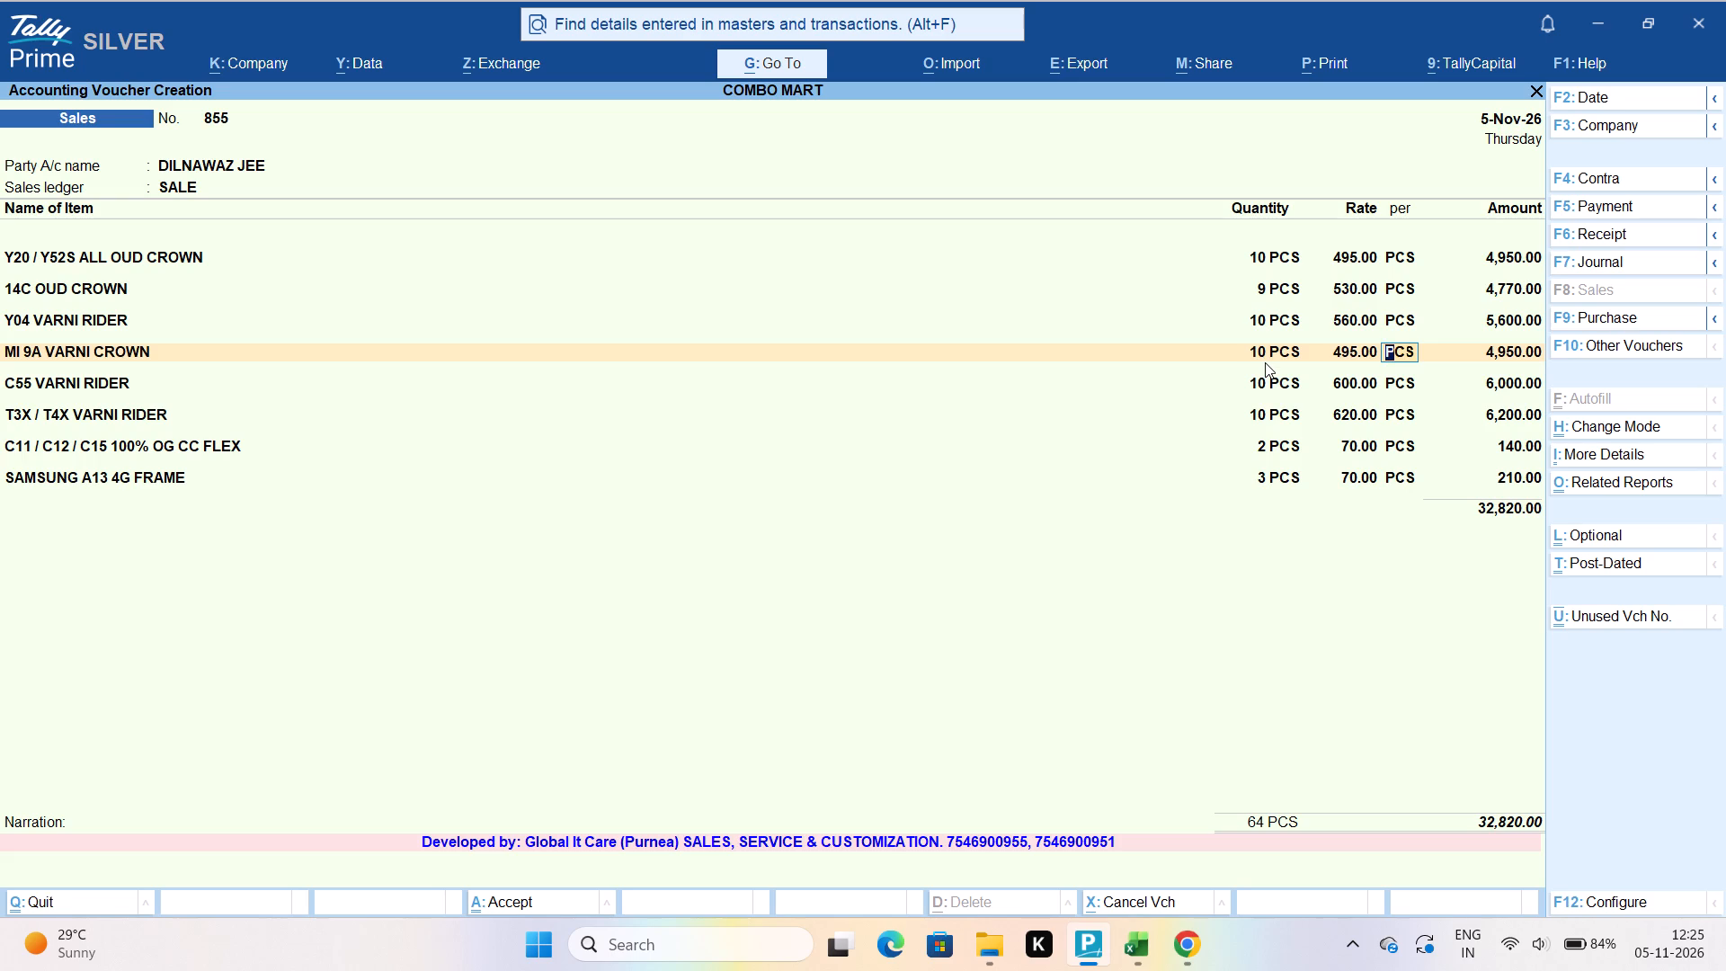
pyautogui.press('Return')
pyautogui.press('Return')
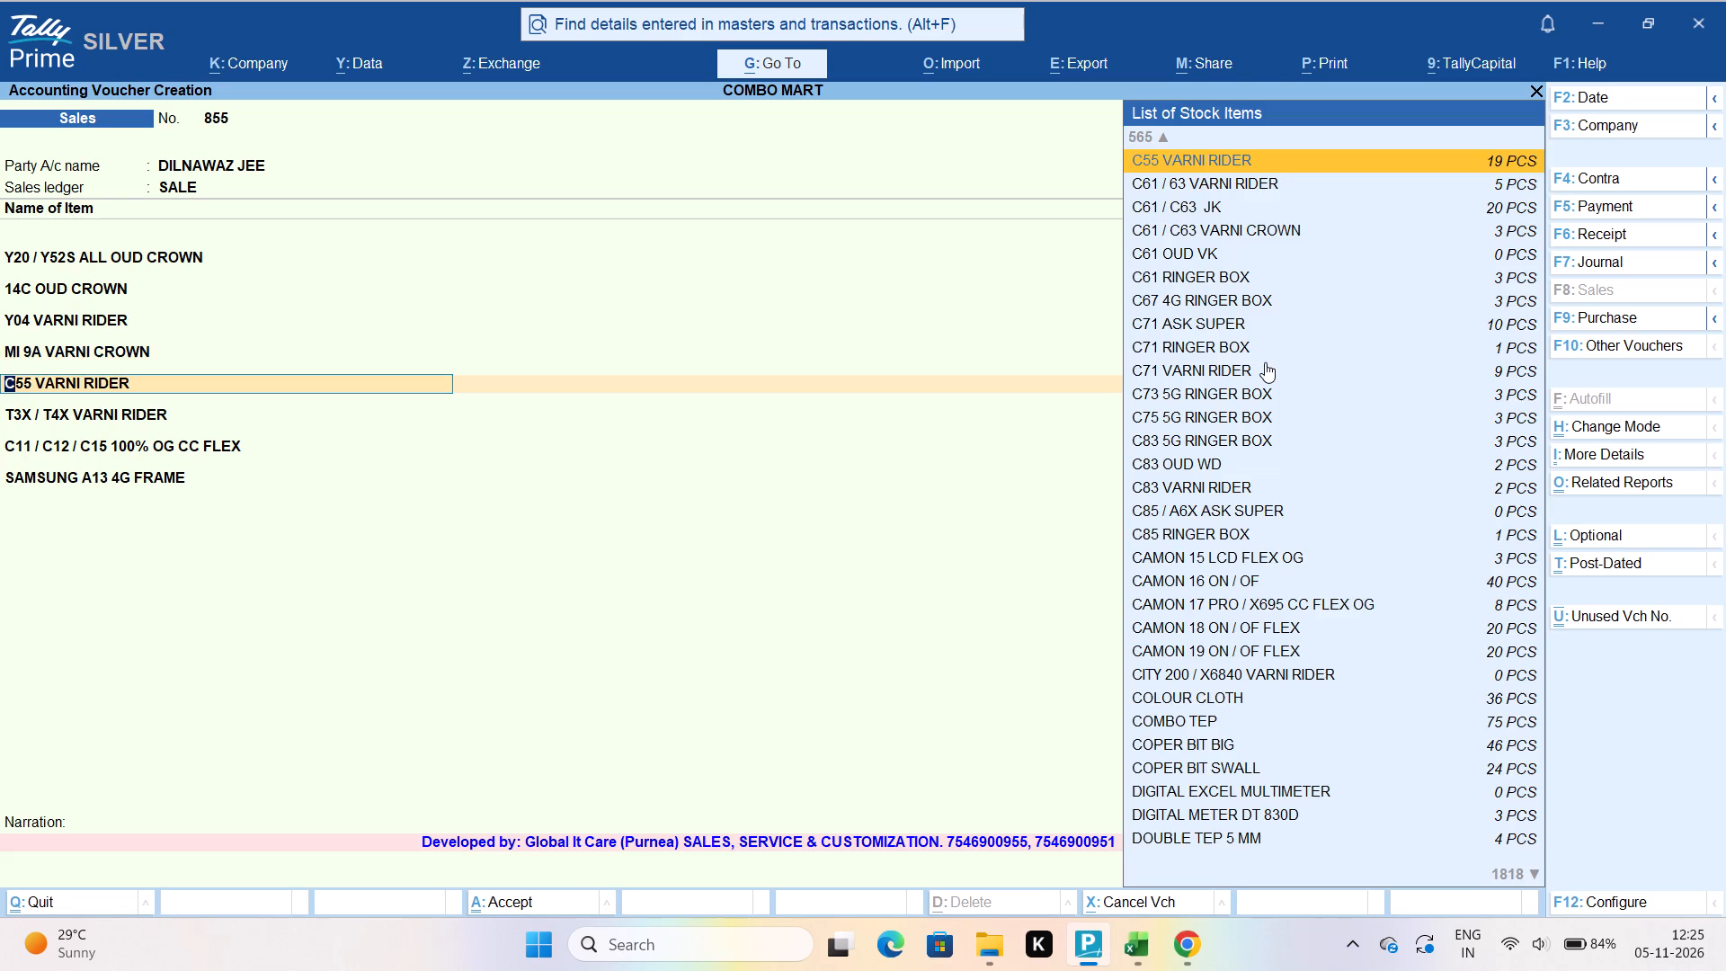
# Set the rate of the C55 VARNI RIDER line to 595.00, keeping its item and quantity.
pyautogui.press('Return')
pyautogui.press('Return')
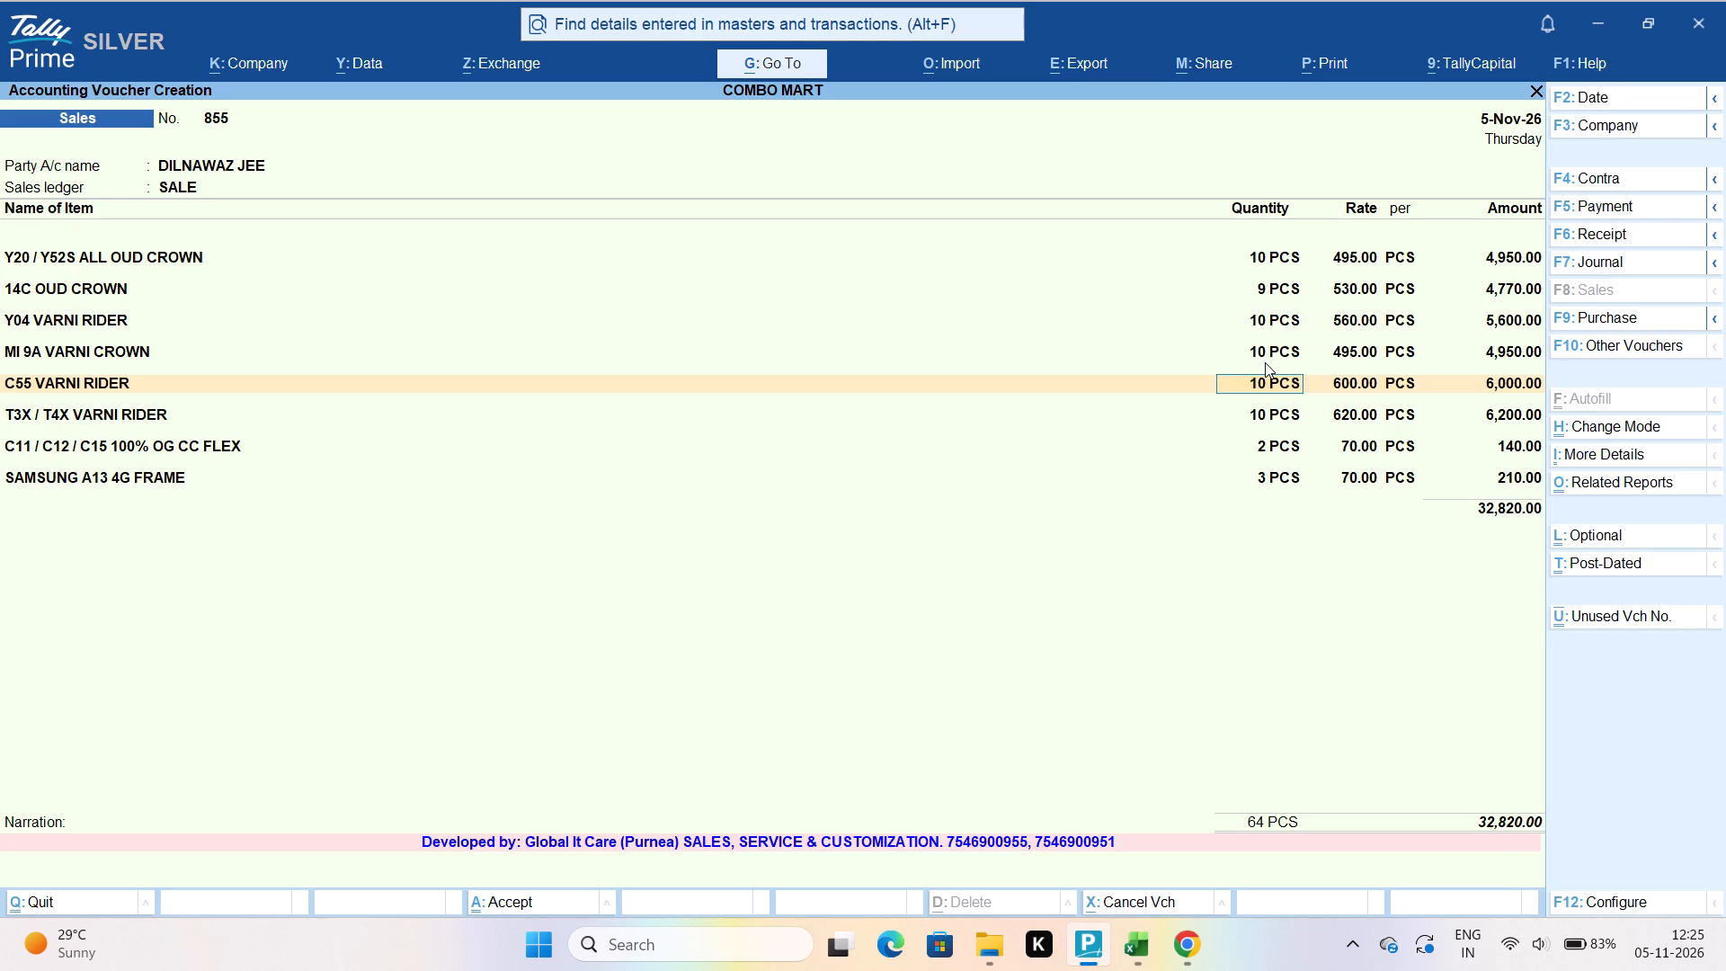
pyautogui.press('Return')
pyautogui.write('595')
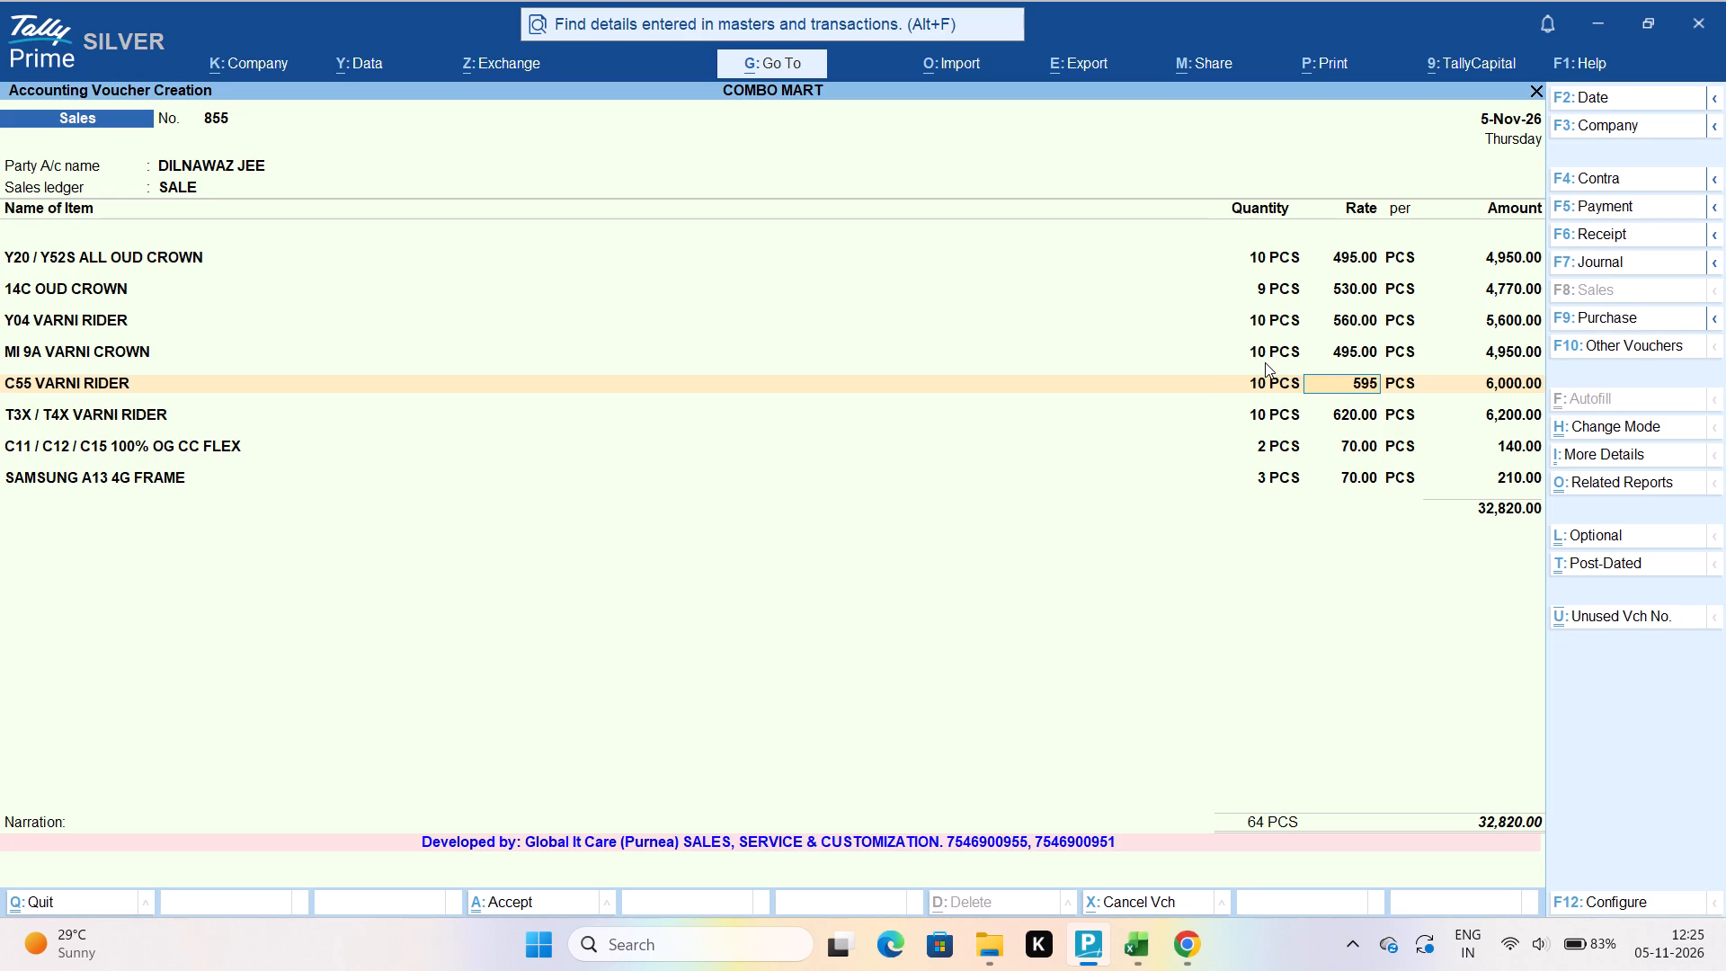
pyautogui.press('Return')
pyautogui.press('Return')
pyautogui.press('Return')
# Open the rate of the T3X / T4X VARNI RIDER line for editing, keeping its item and quantity.
pyautogui.press('Return')
pyautogui.press('Return')
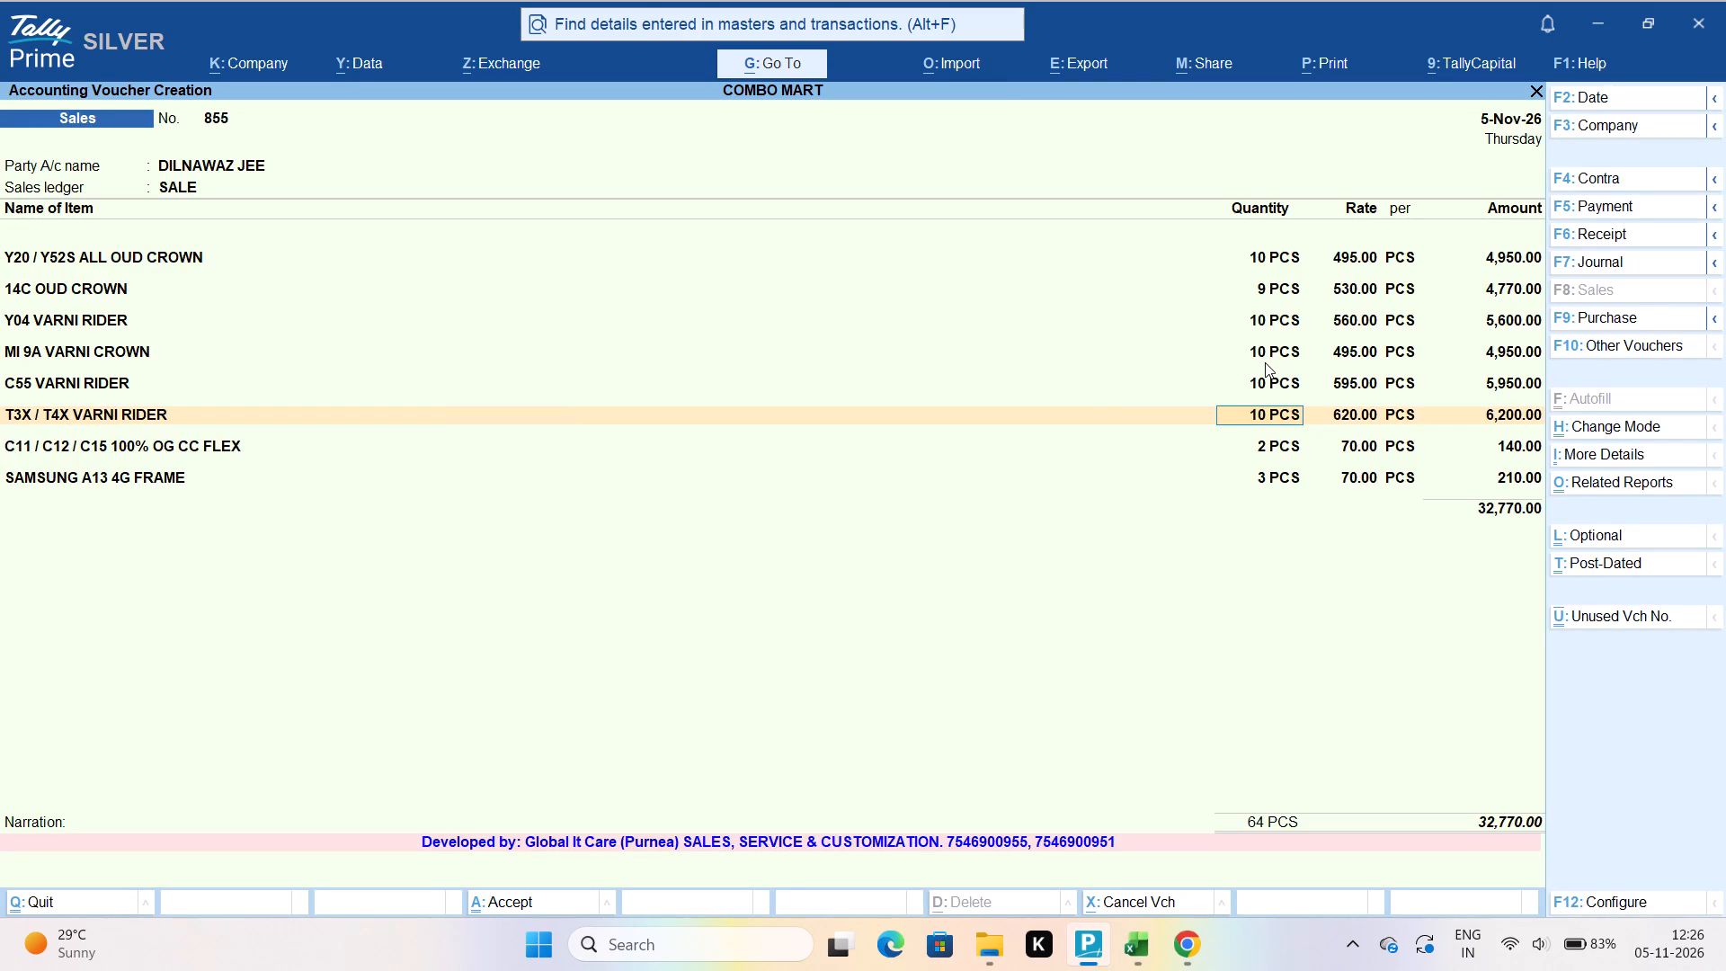
pyautogui.press('Return')
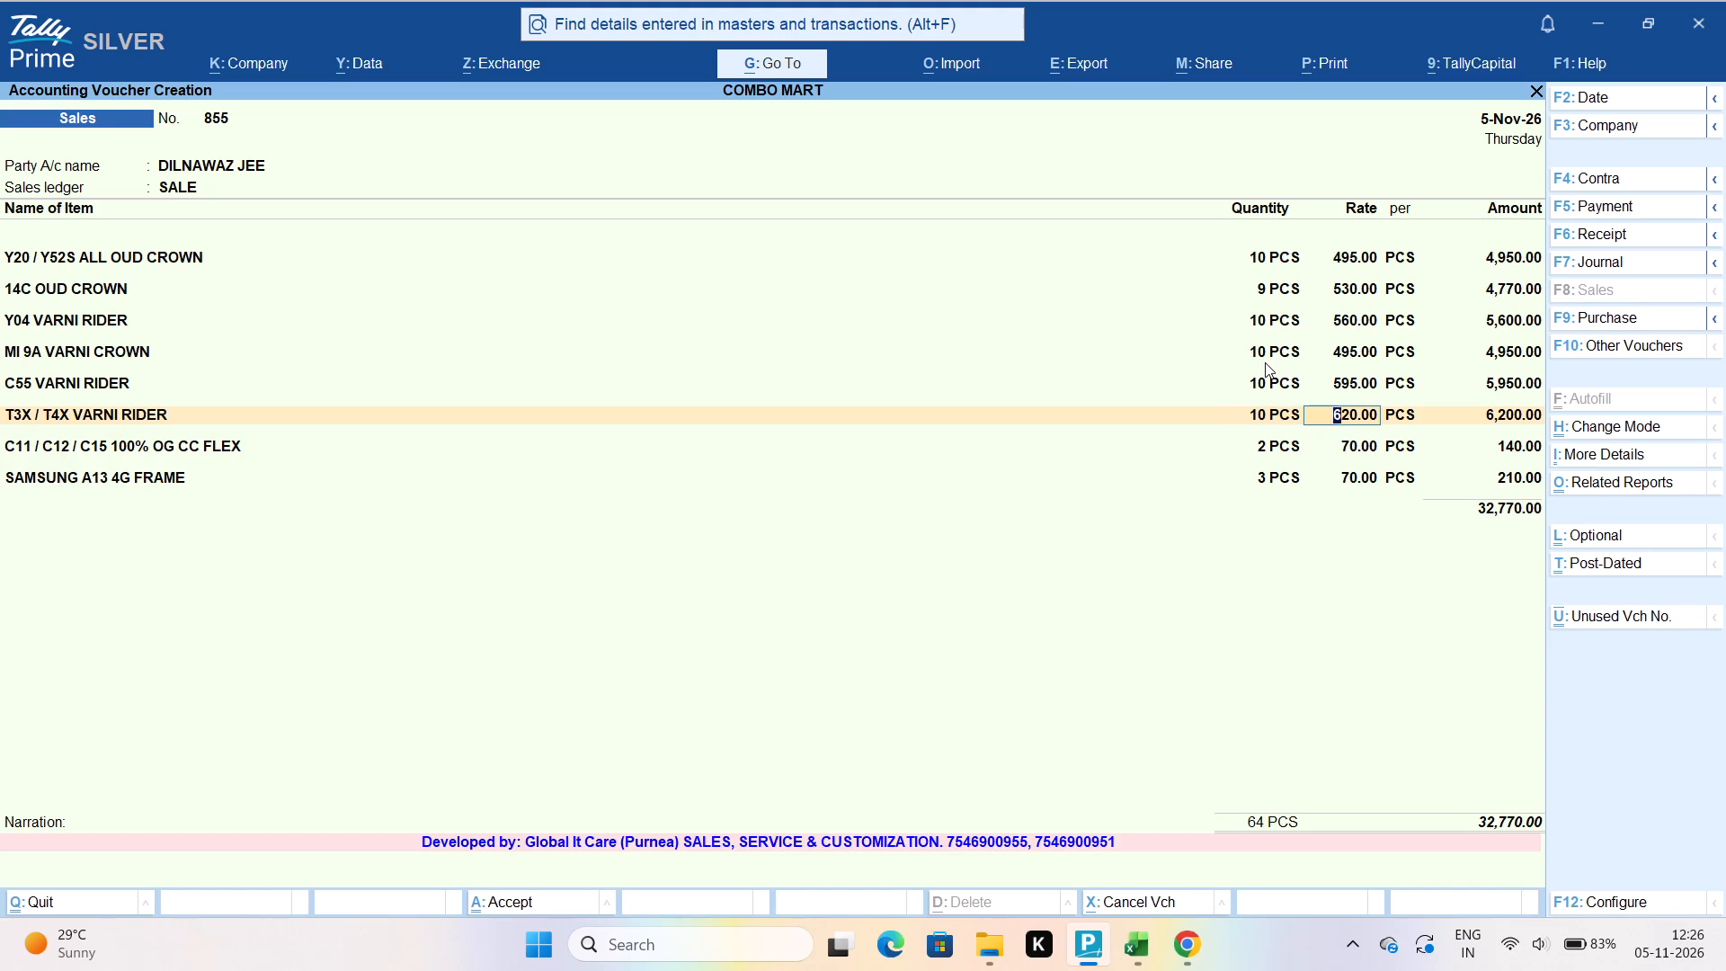
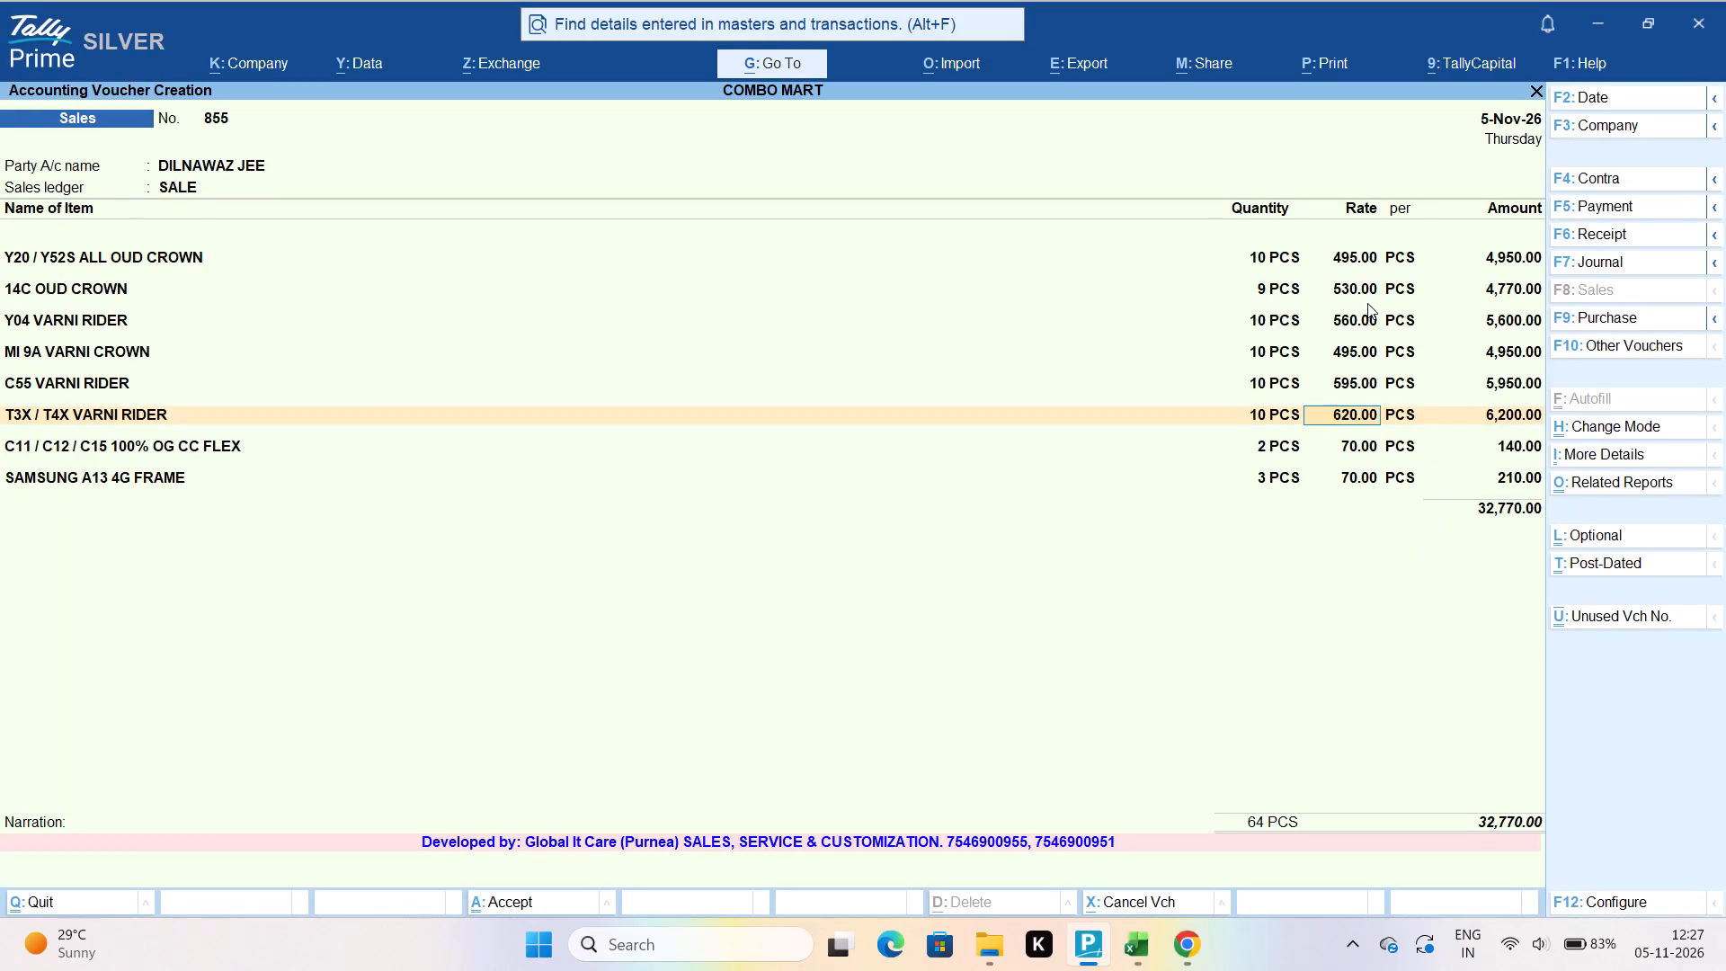
# Open the rates of the 14C OUD CROWN and Y04 VARNI RIDER lines for review.
pyautogui.click(1364, 291)
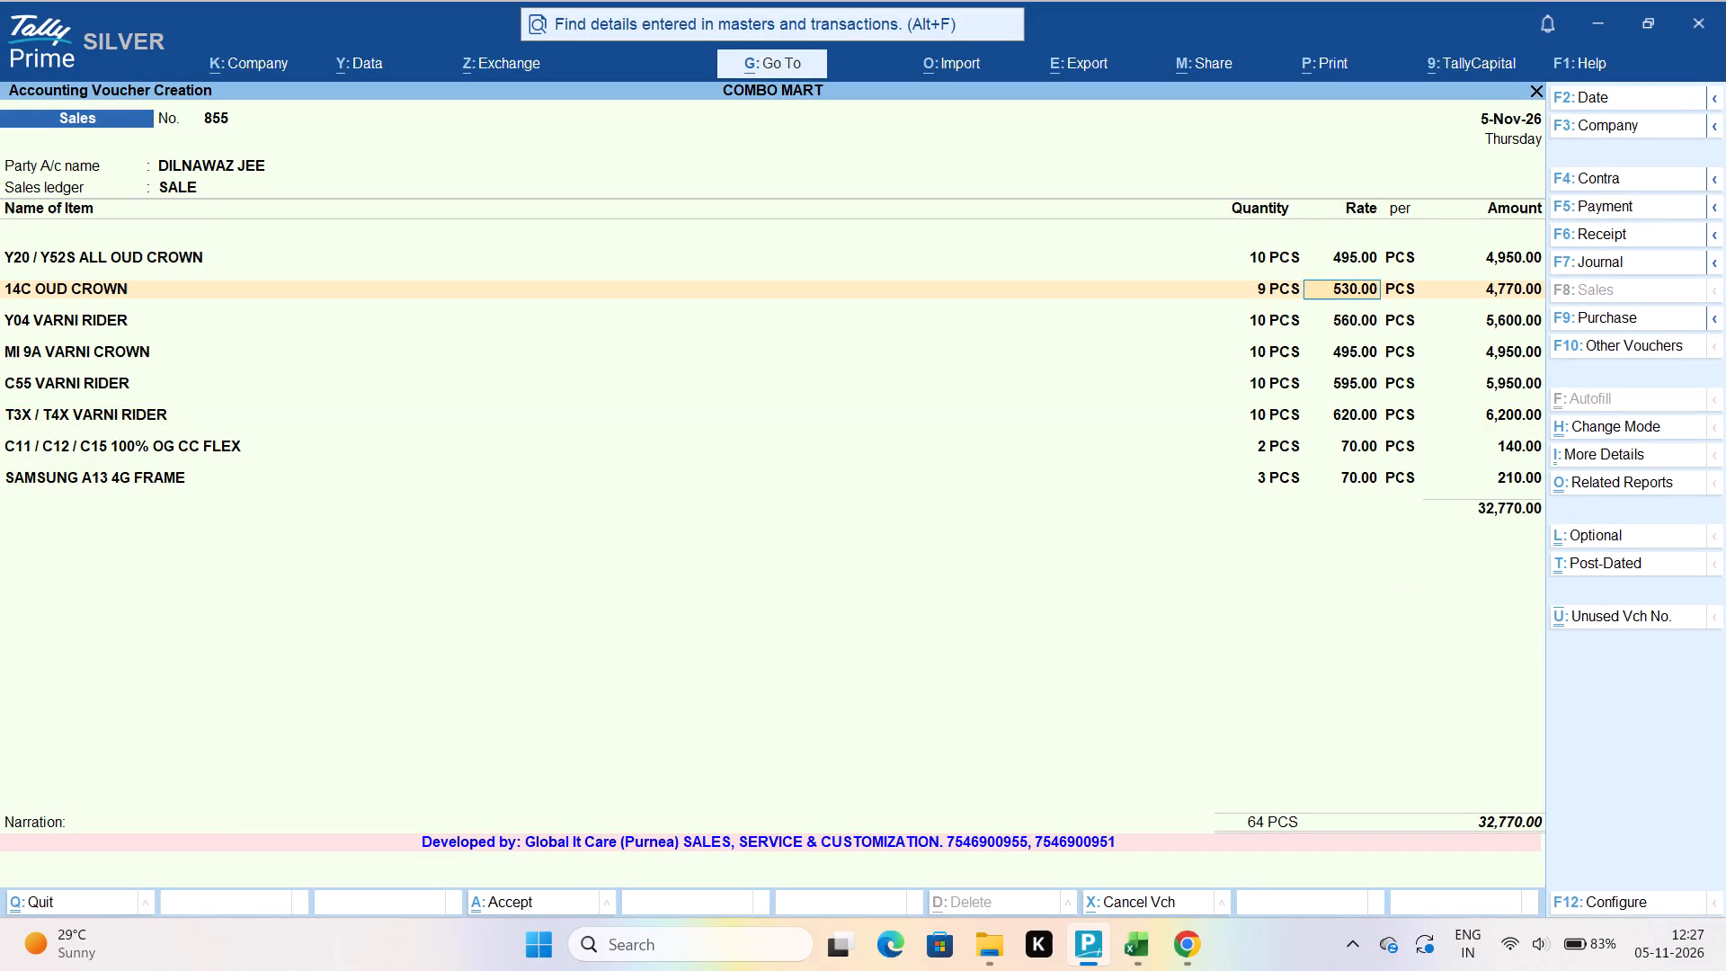
pyautogui.click(1356, 325)
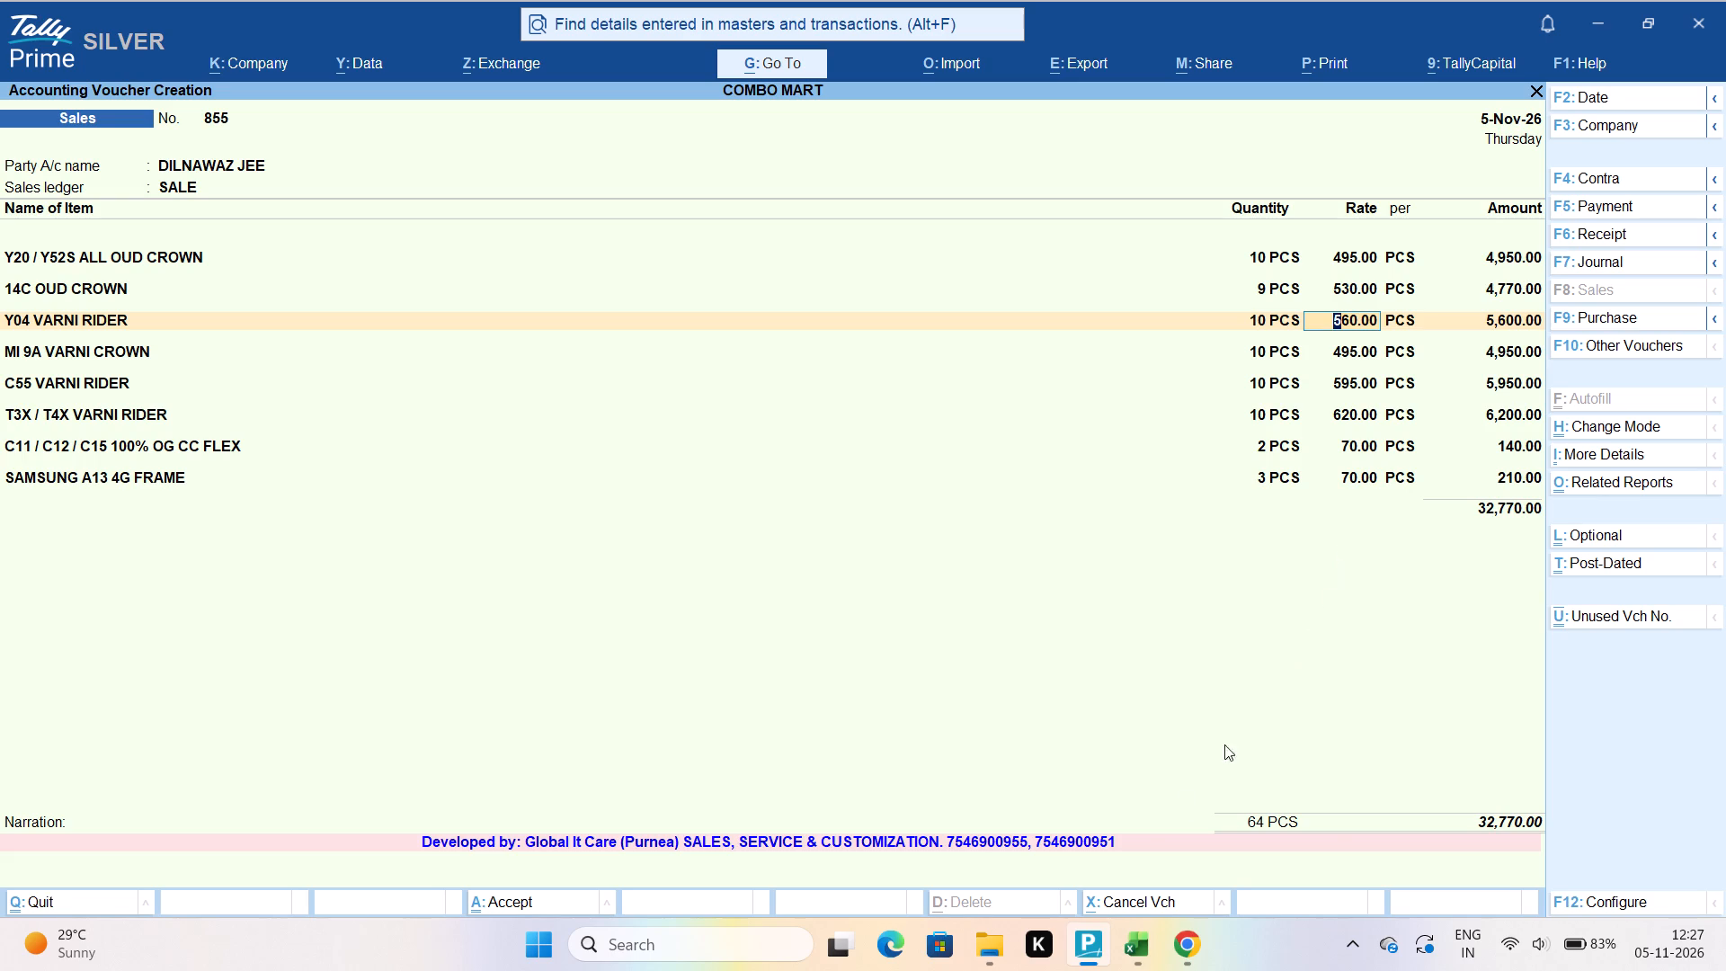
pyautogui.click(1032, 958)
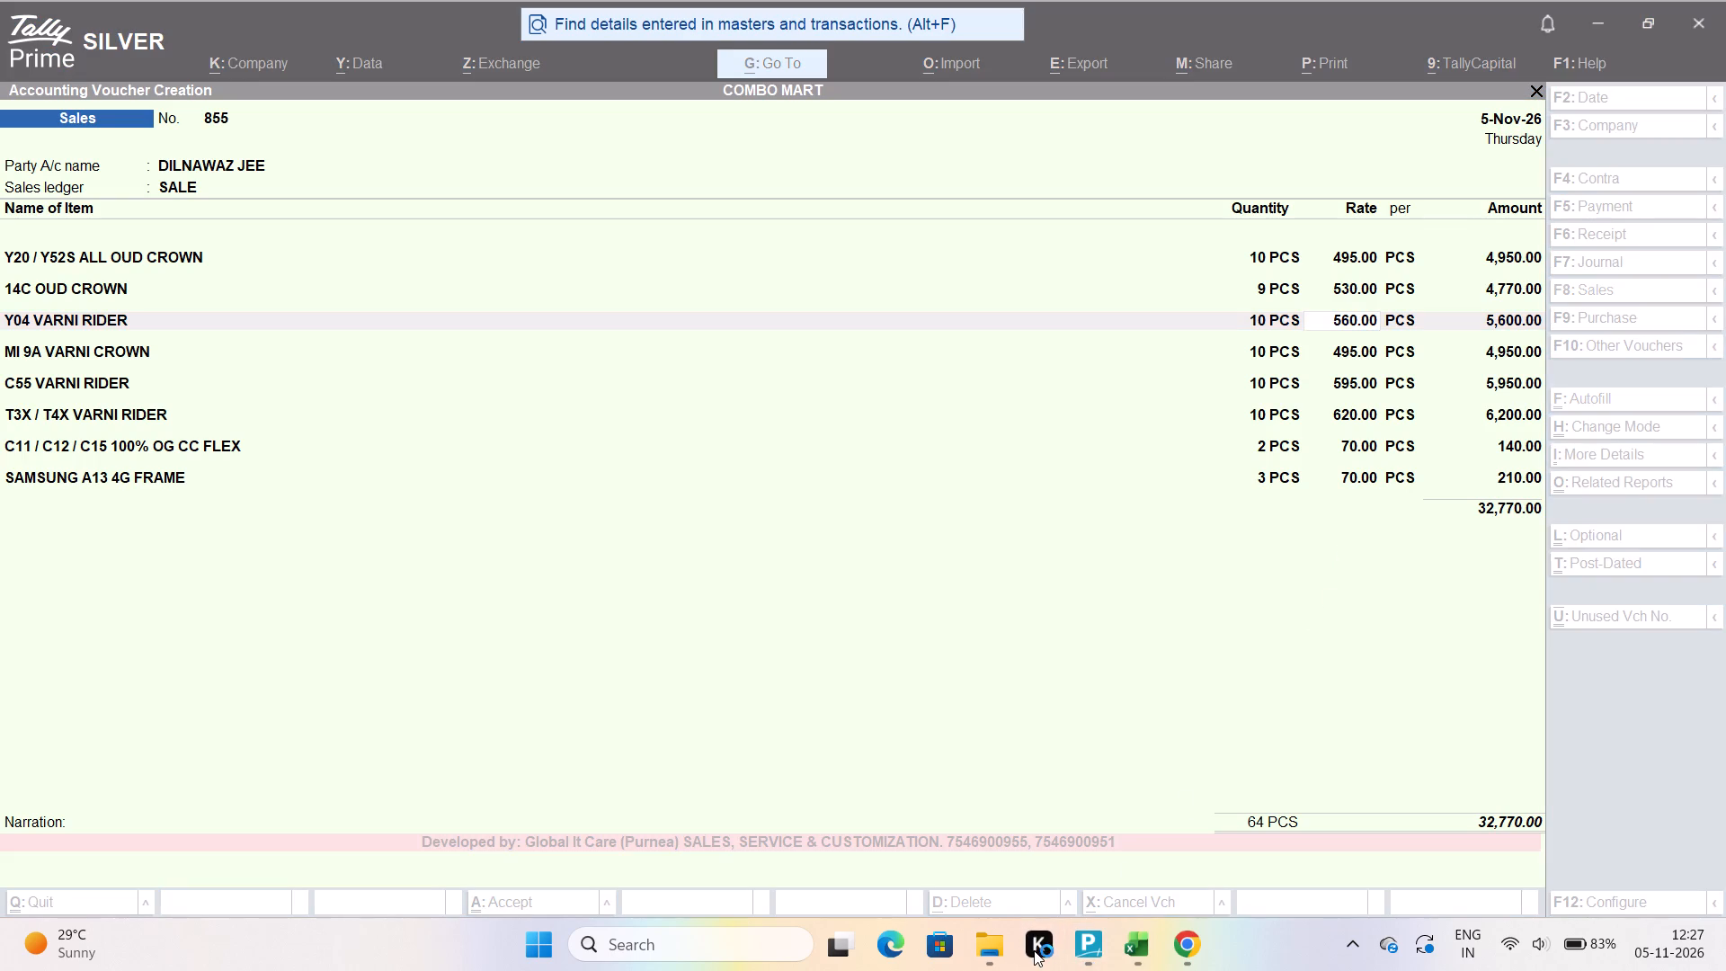
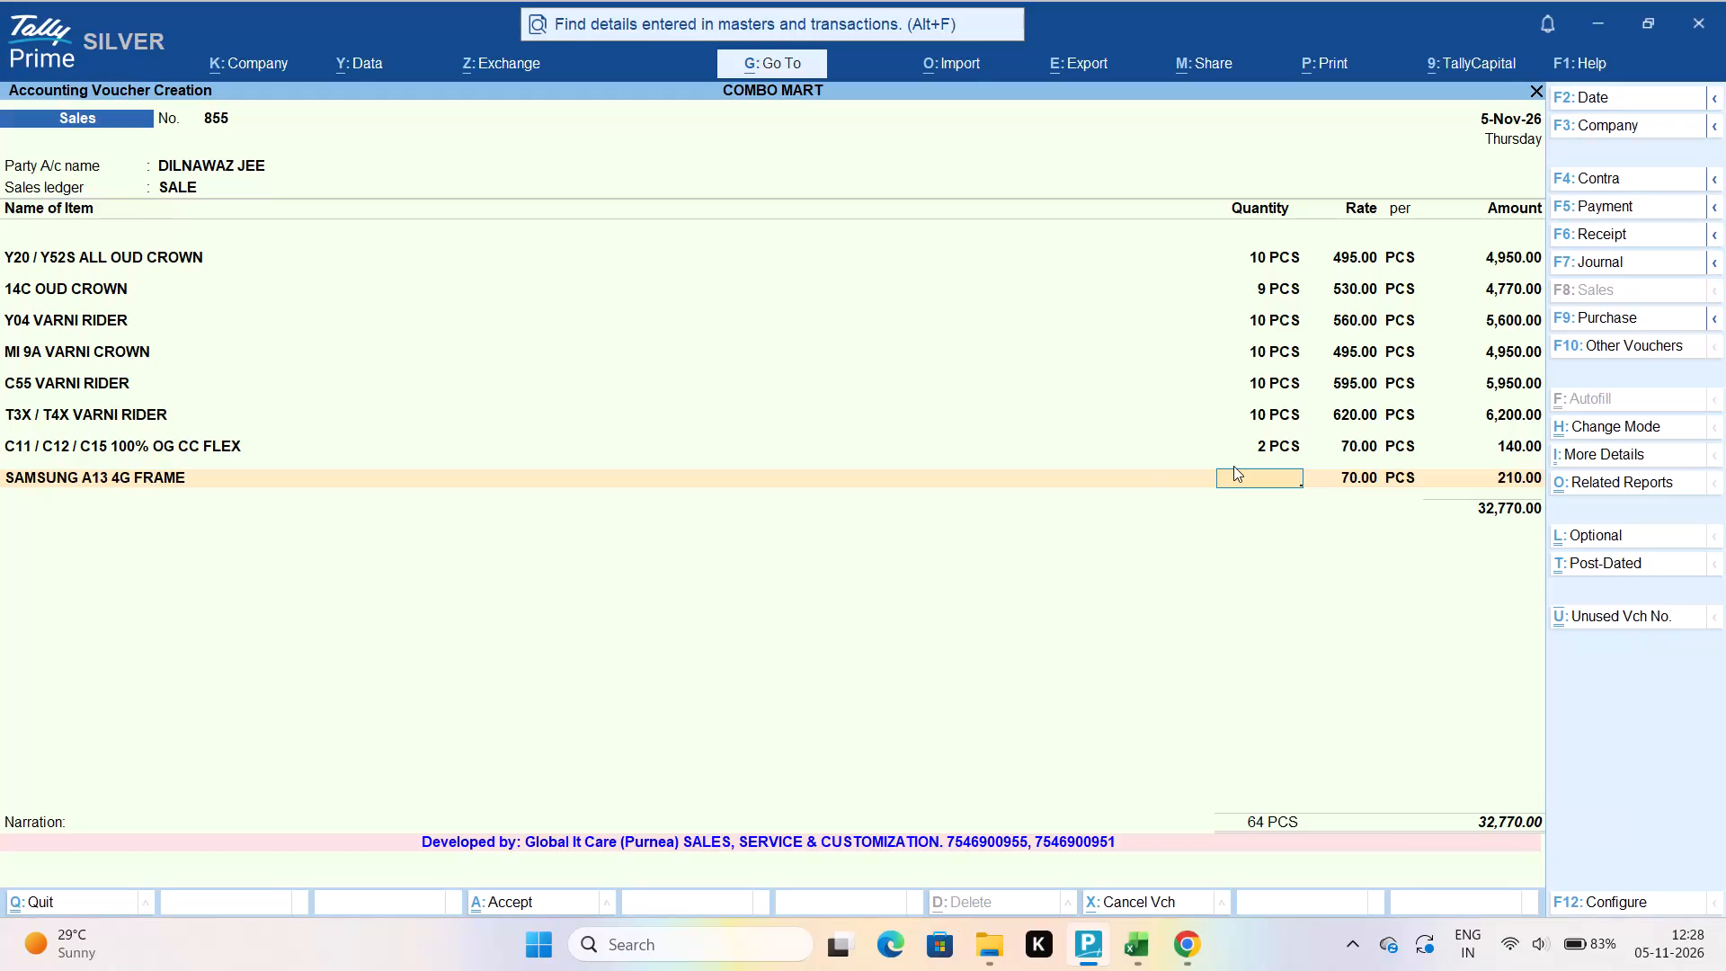
# Abandon the unsaved sales voucher and return to the Gateway of Tally.
pyautogui.press('Escape')
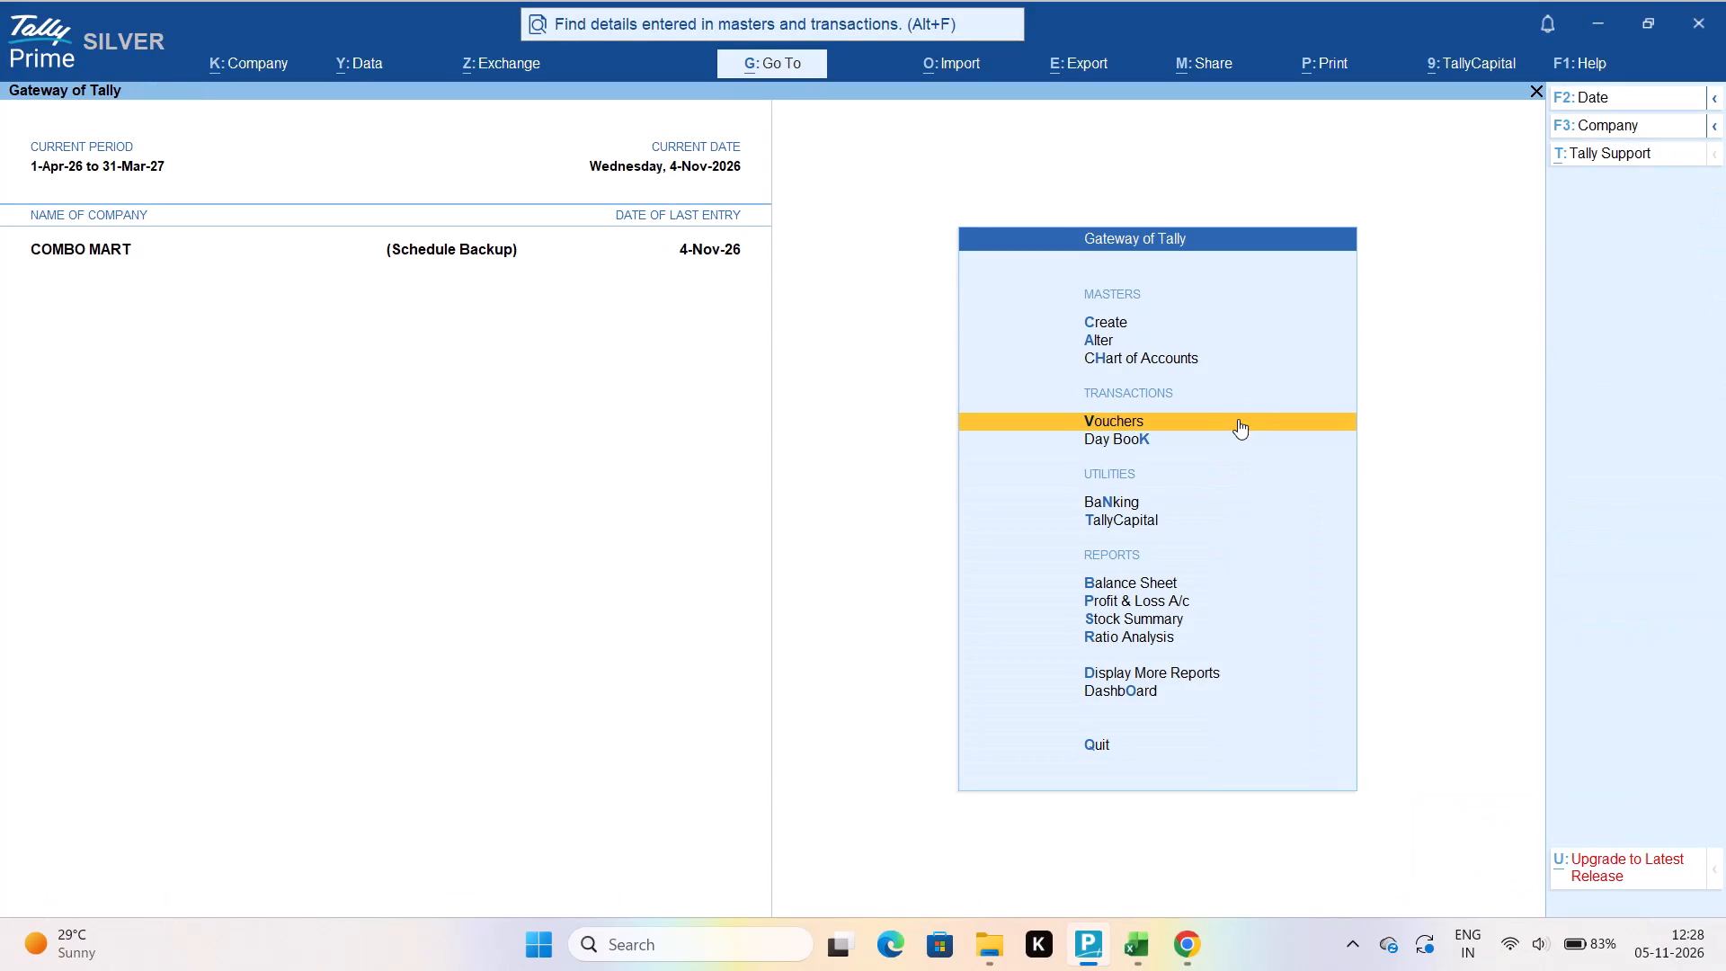
# Start a new sales voucher dated 5-Nov-26 for the DILNAWAZ party account, using the SALE ledger and the default party details.
pyautogui.click(1237, 419)
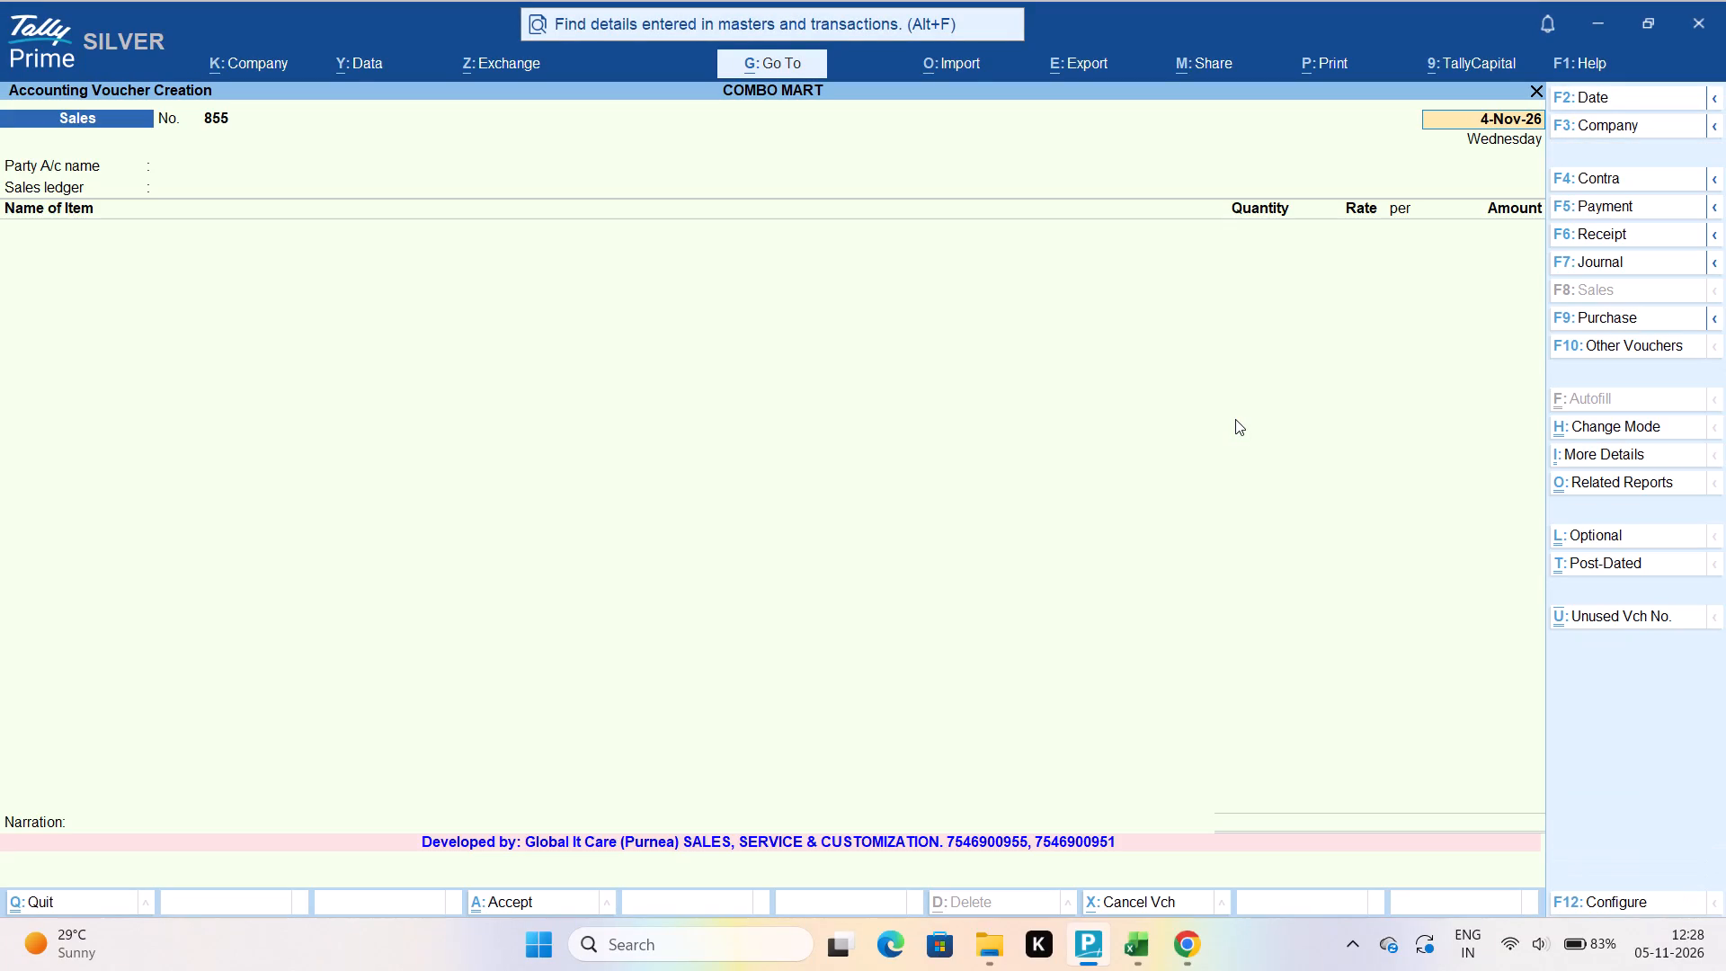
pyautogui.write('5-11')
pyautogui.press('Return')
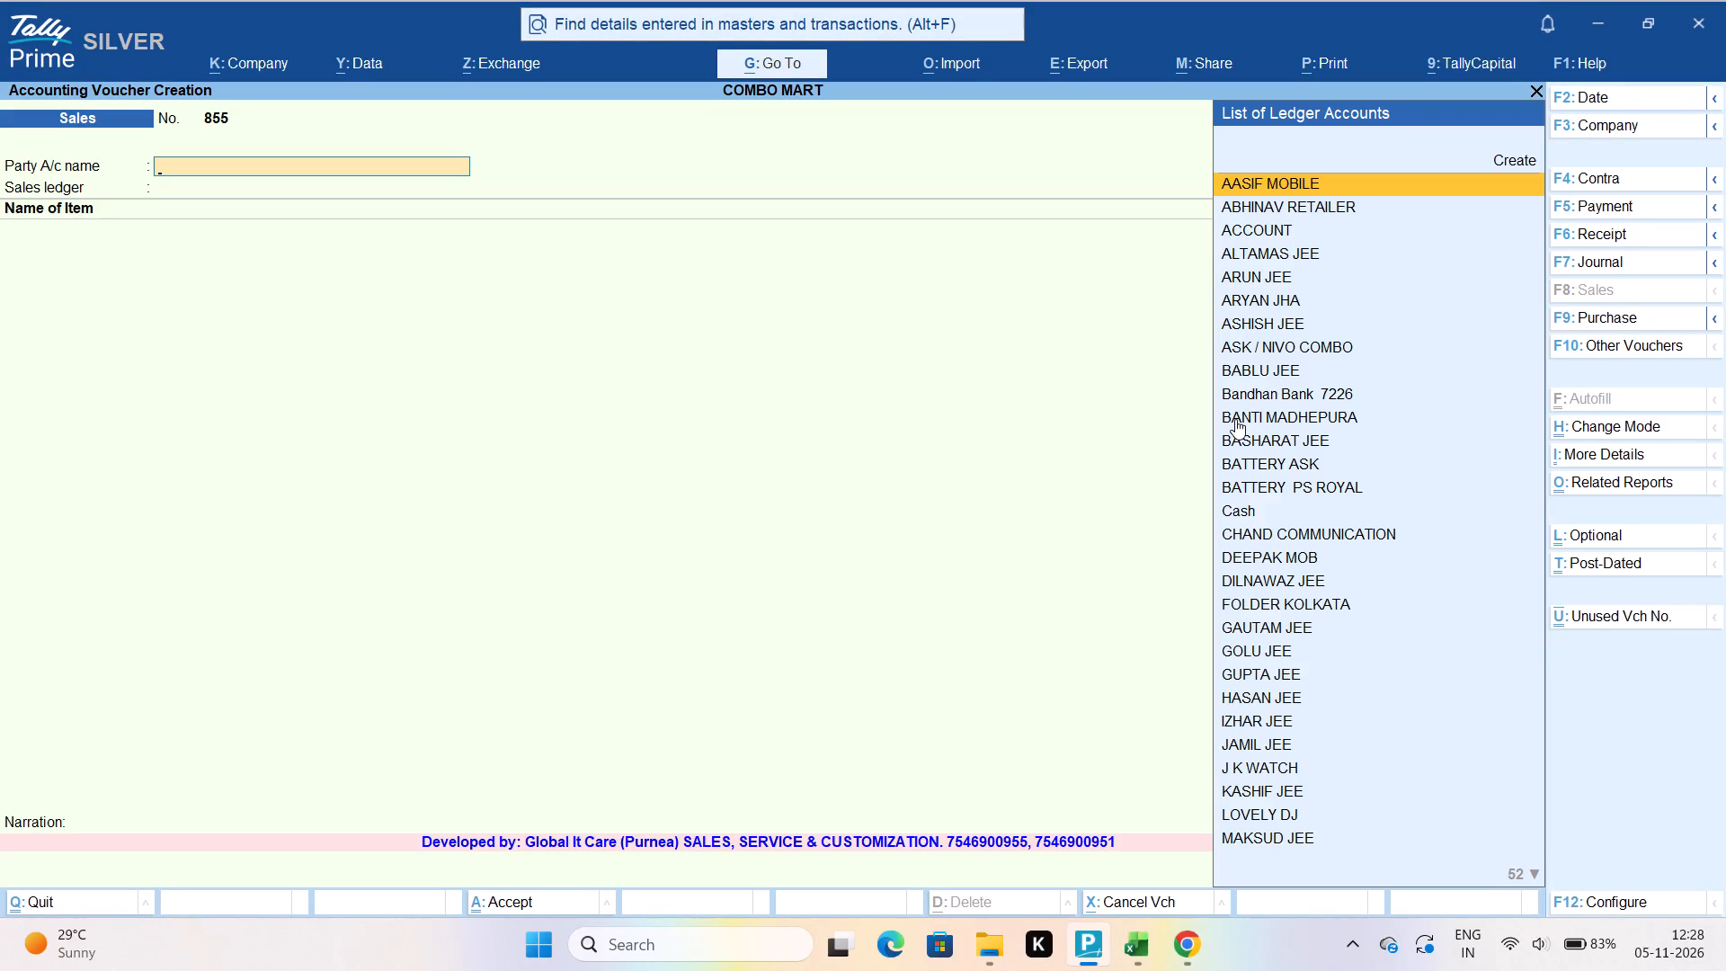
pyautogui.write('DILNA')
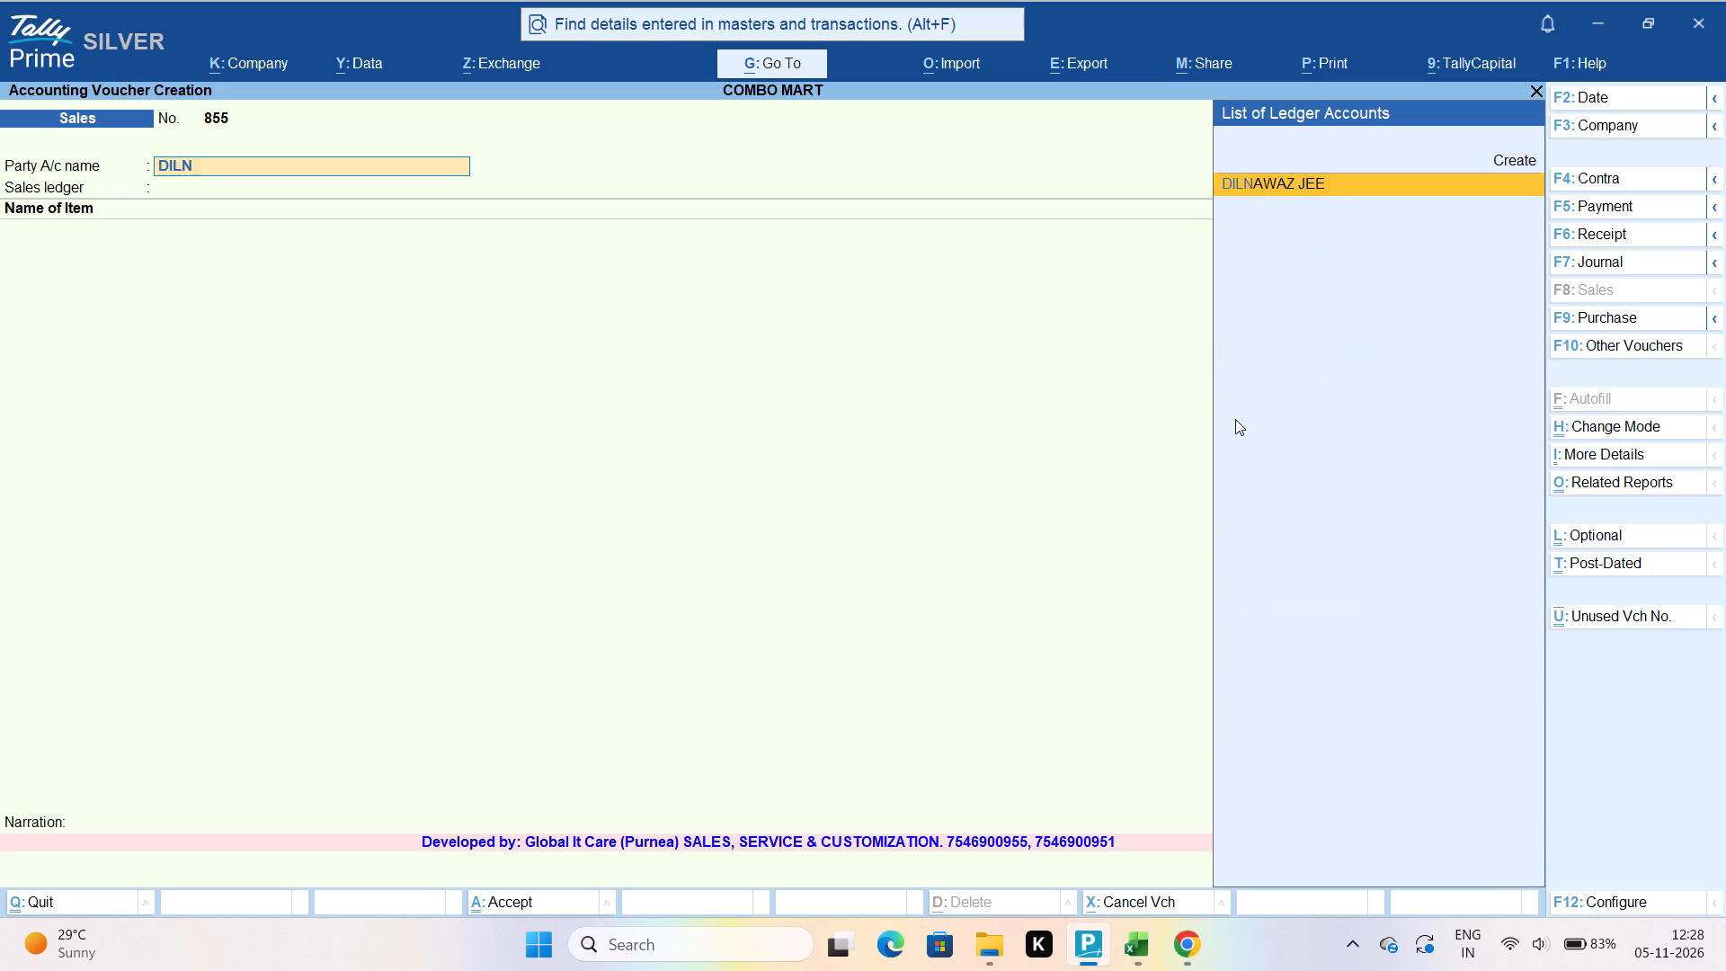
pyautogui.press('Return')
pyautogui.hotkey('ctrl', 'a')
pyautogui.hotkey('ctrl', 'a')
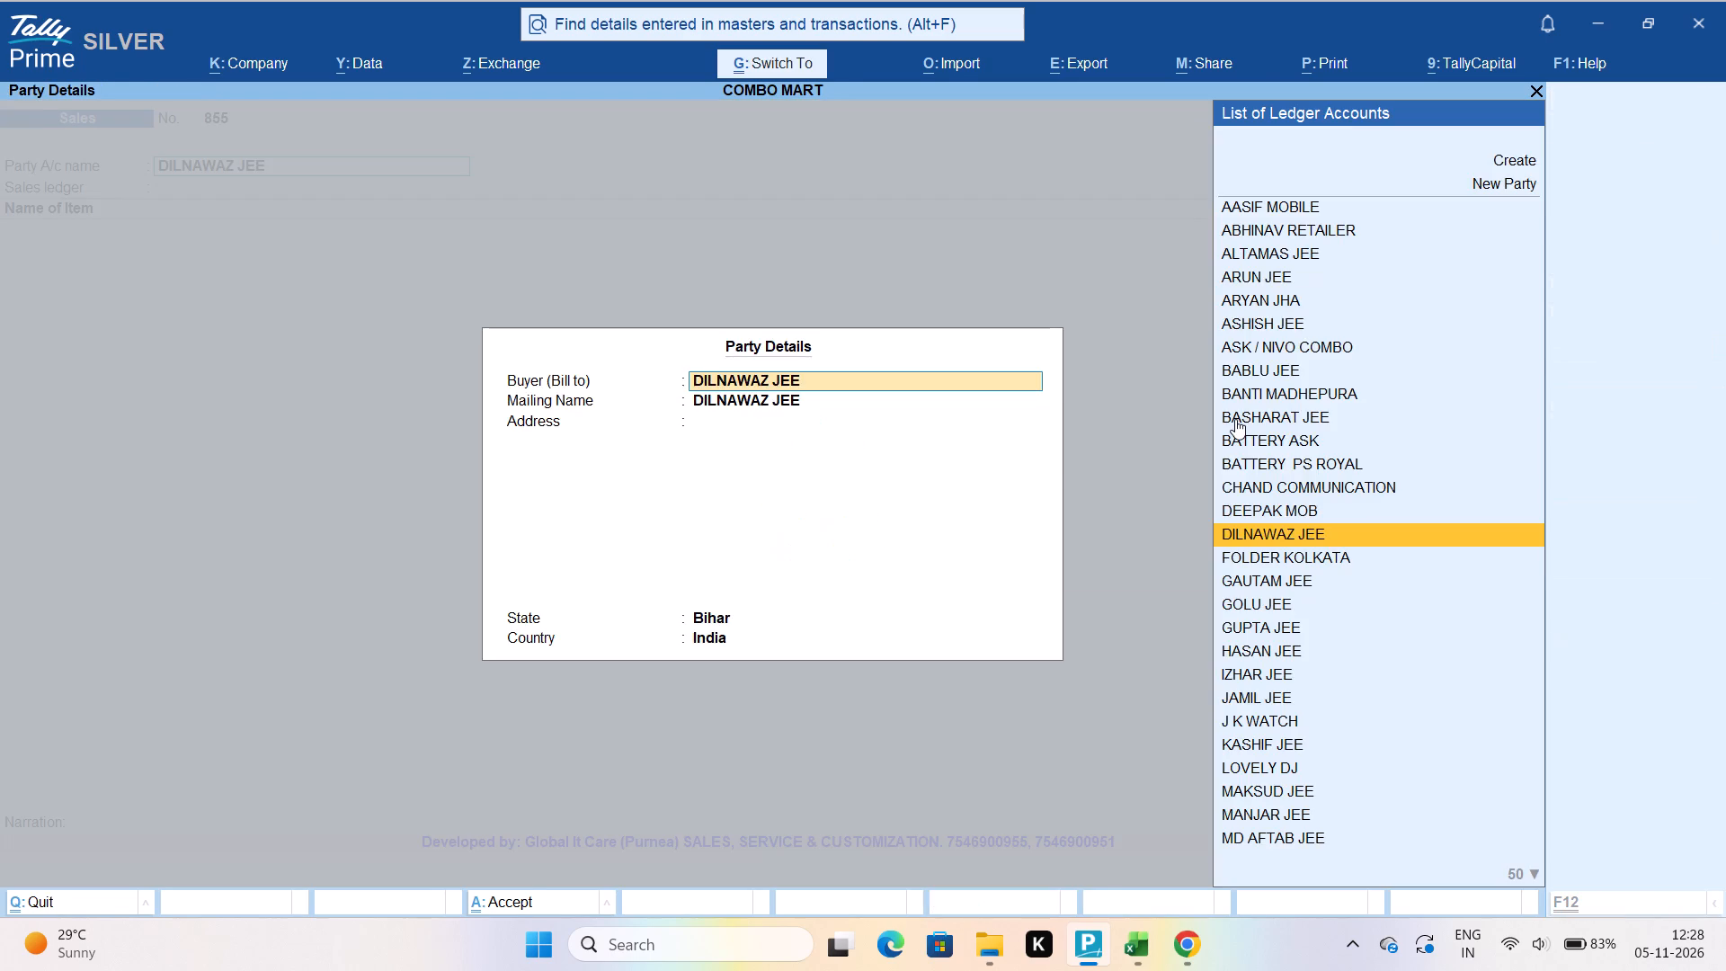
pyautogui.press('Return')
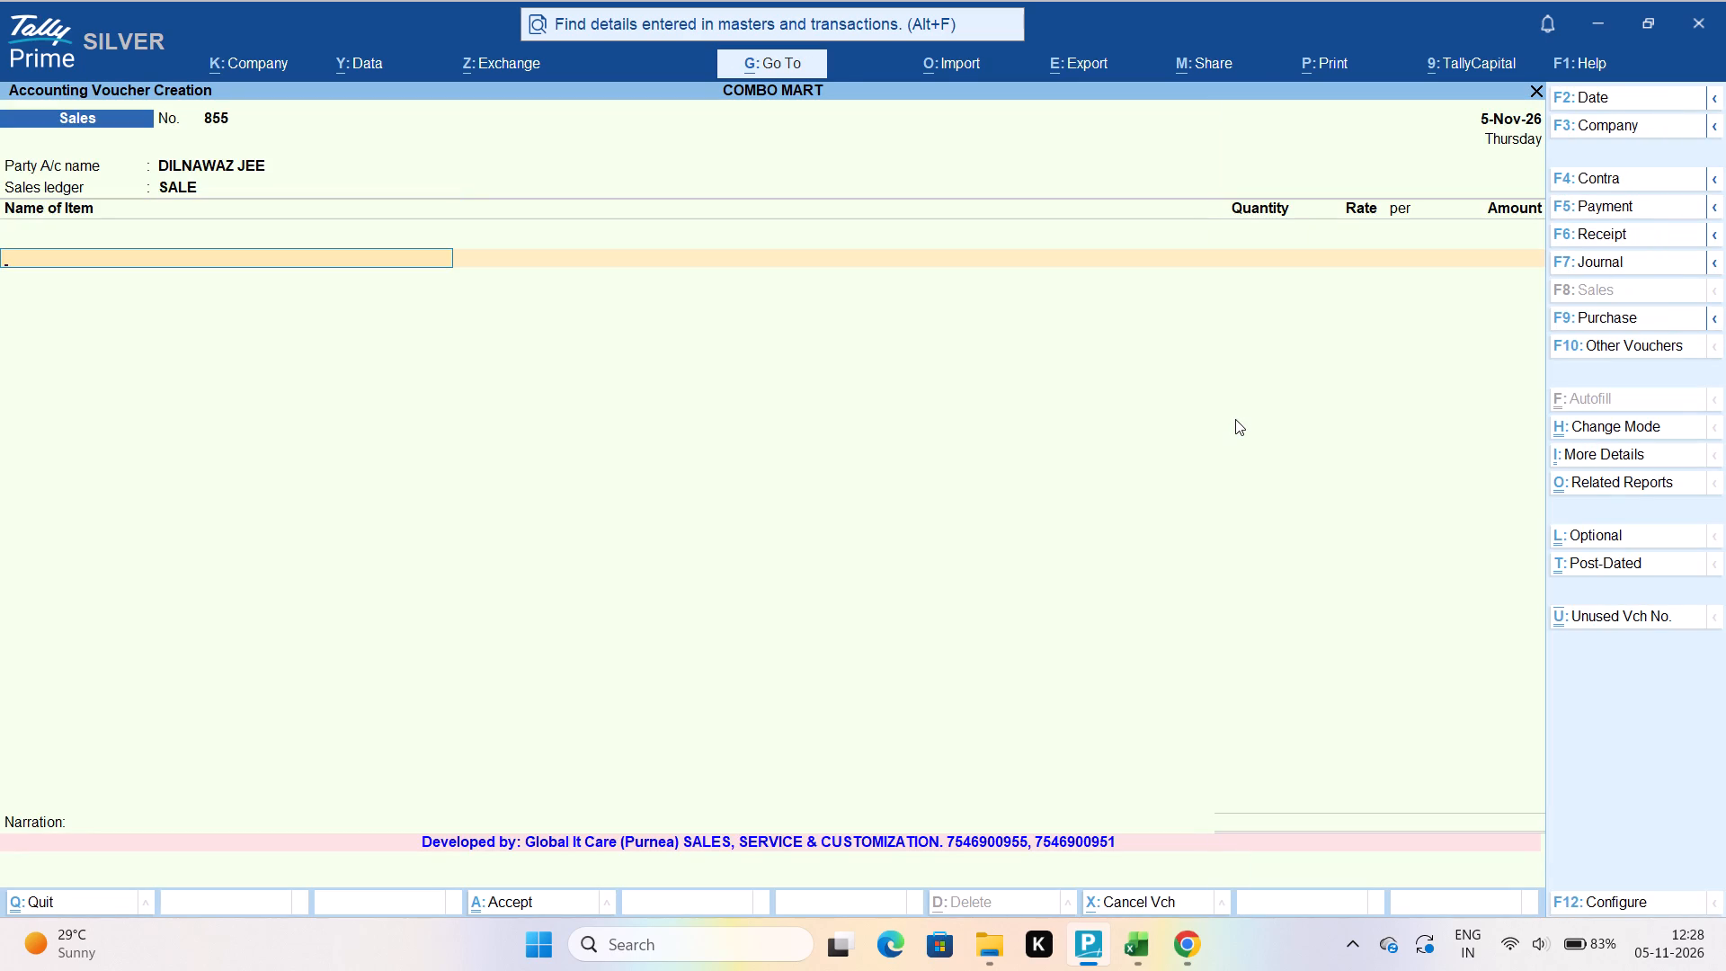
# Add the stock item Y20 / Y52S ALL OUD CROWN with a quantity of 10 PCS at a rate of 495.
pyautogui.write('Y20 OUD')
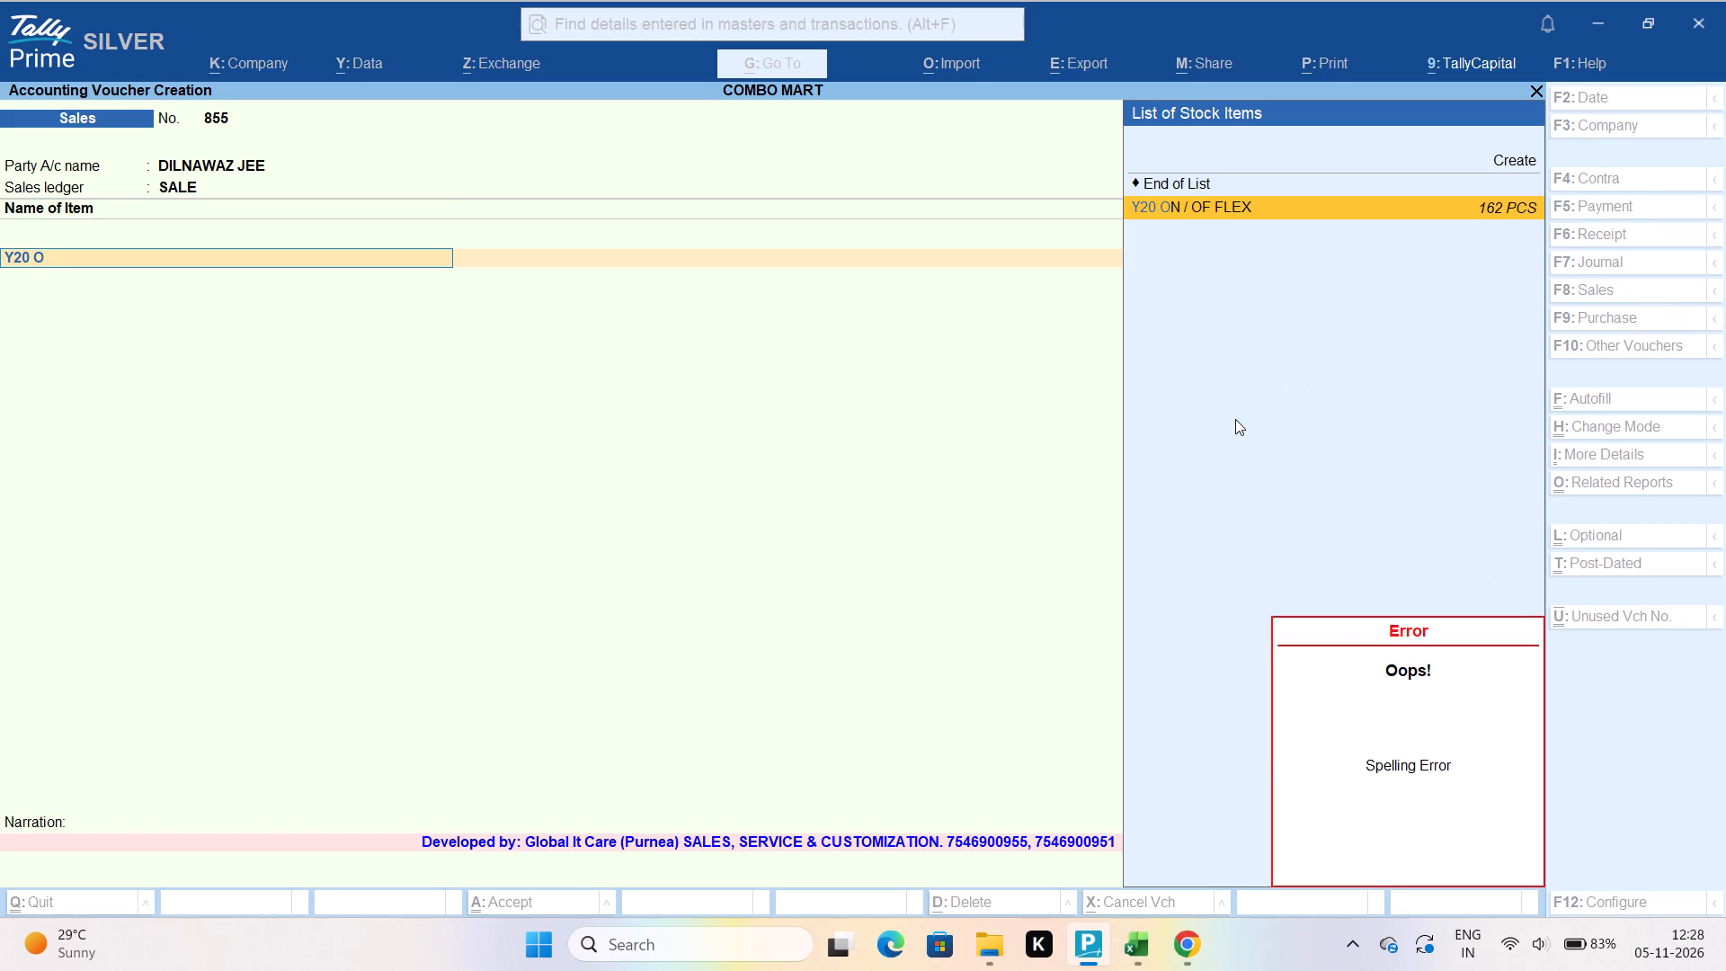
pyautogui.press('BackSpace')
pyautogui.press('BackSpace')
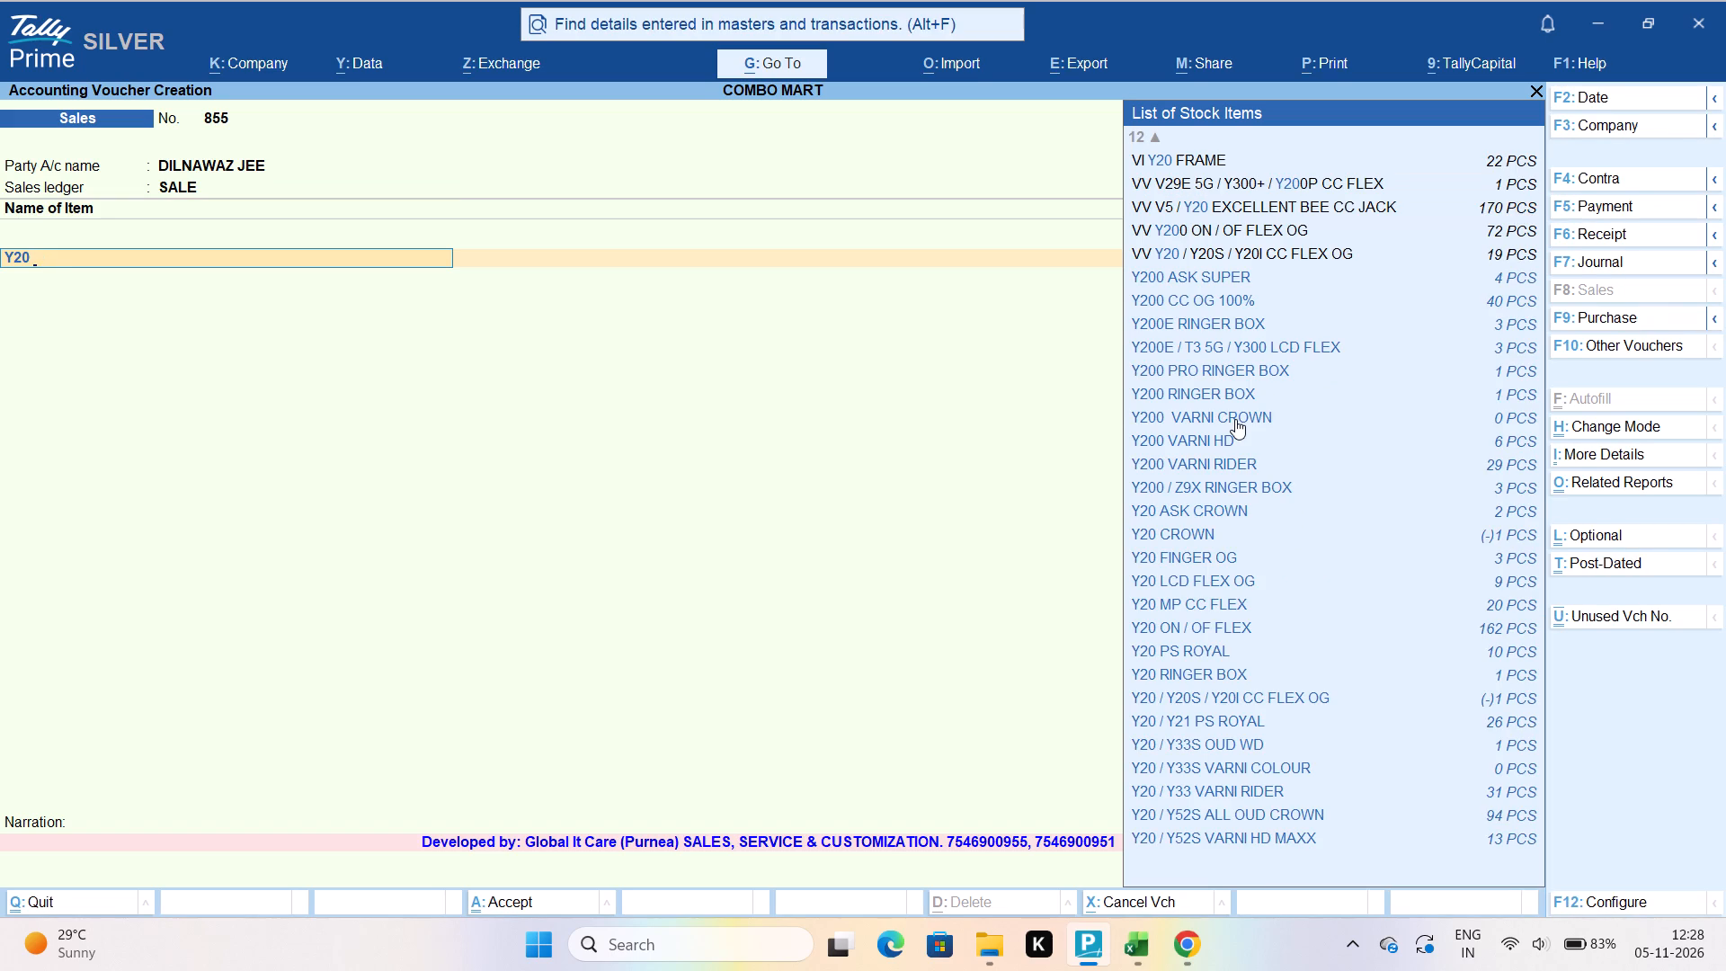
pyautogui.press('Down')
pyautogui.press('Down')
pyautogui.press('Down')
pyautogui.press('Down')
pyautogui.press('Down')
pyautogui.press('Down')
pyautogui.press('Down')
pyautogui.press('Down')
pyautogui.press('Down')
pyautogui.press('Down')
pyautogui.press('Down')
pyautogui.press('Down')
pyautogui.press('Down')
pyautogui.press('Down')
pyautogui.press('Down')
pyautogui.press('Down')
pyautogui.press('Down')
pyautogui.press('Down')
pyautogui.press('Down')
pyautogui.press('Down')
pyautogui.press('Down')
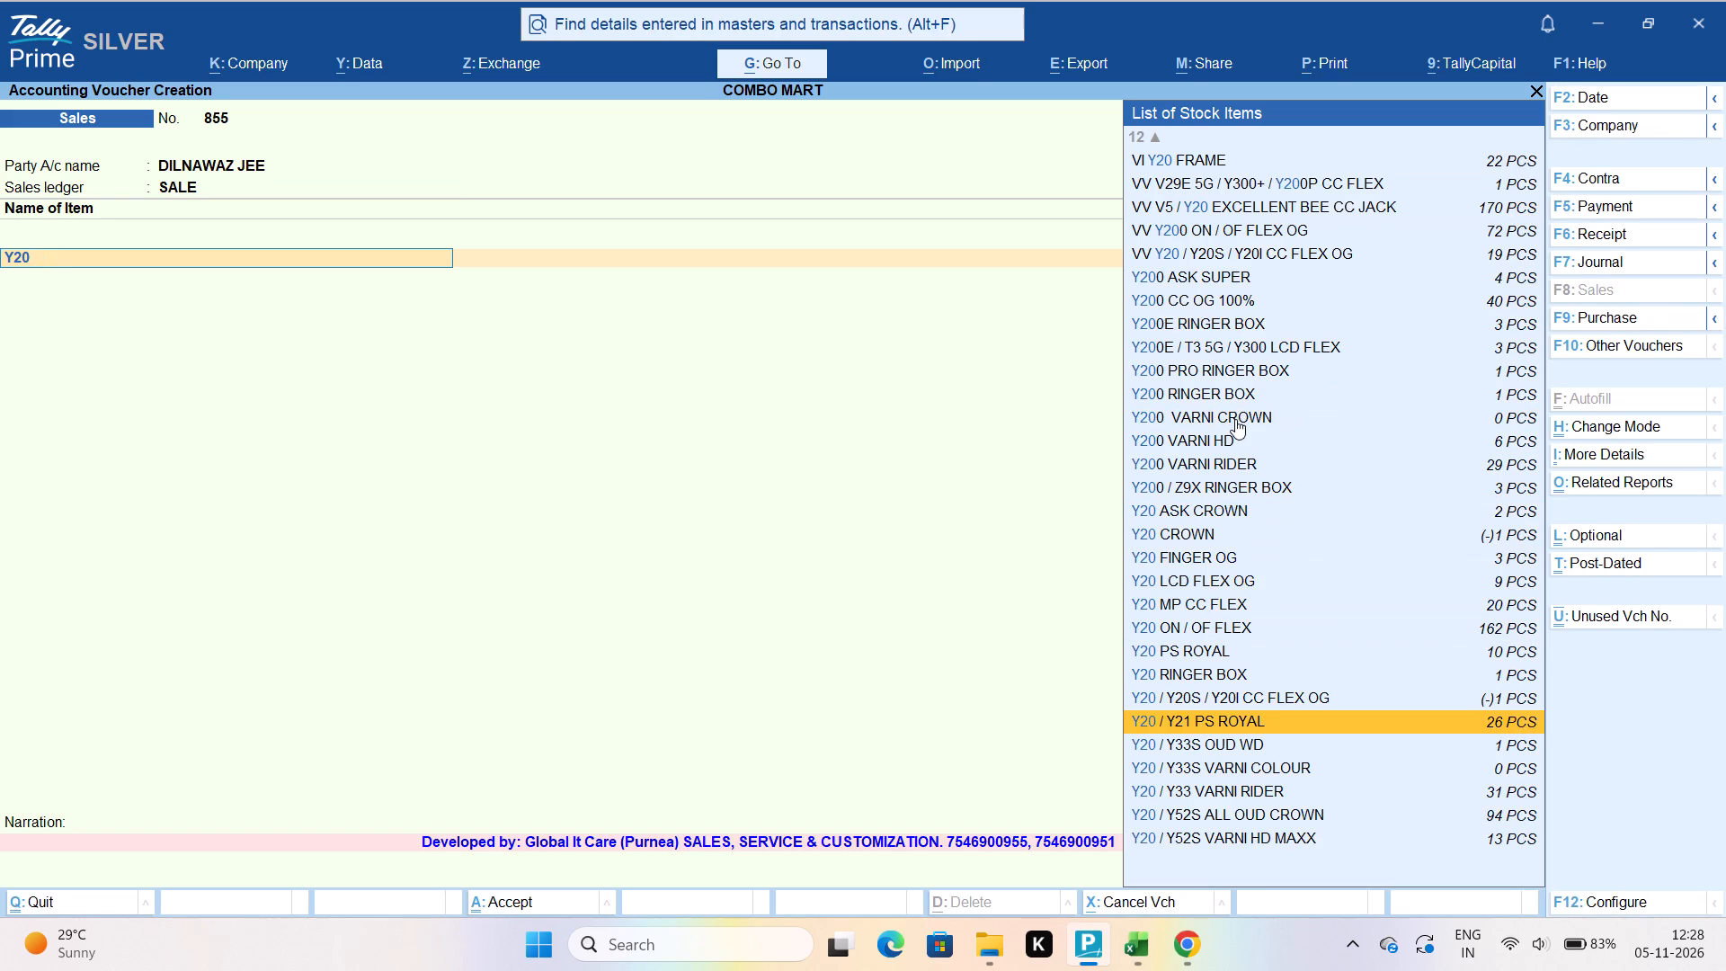
pyautogui.press('Down')
pyautogui.press('Down')
pyautogui.press('Down')
pyautogui.press('Return')
pyautogui.press('Return')
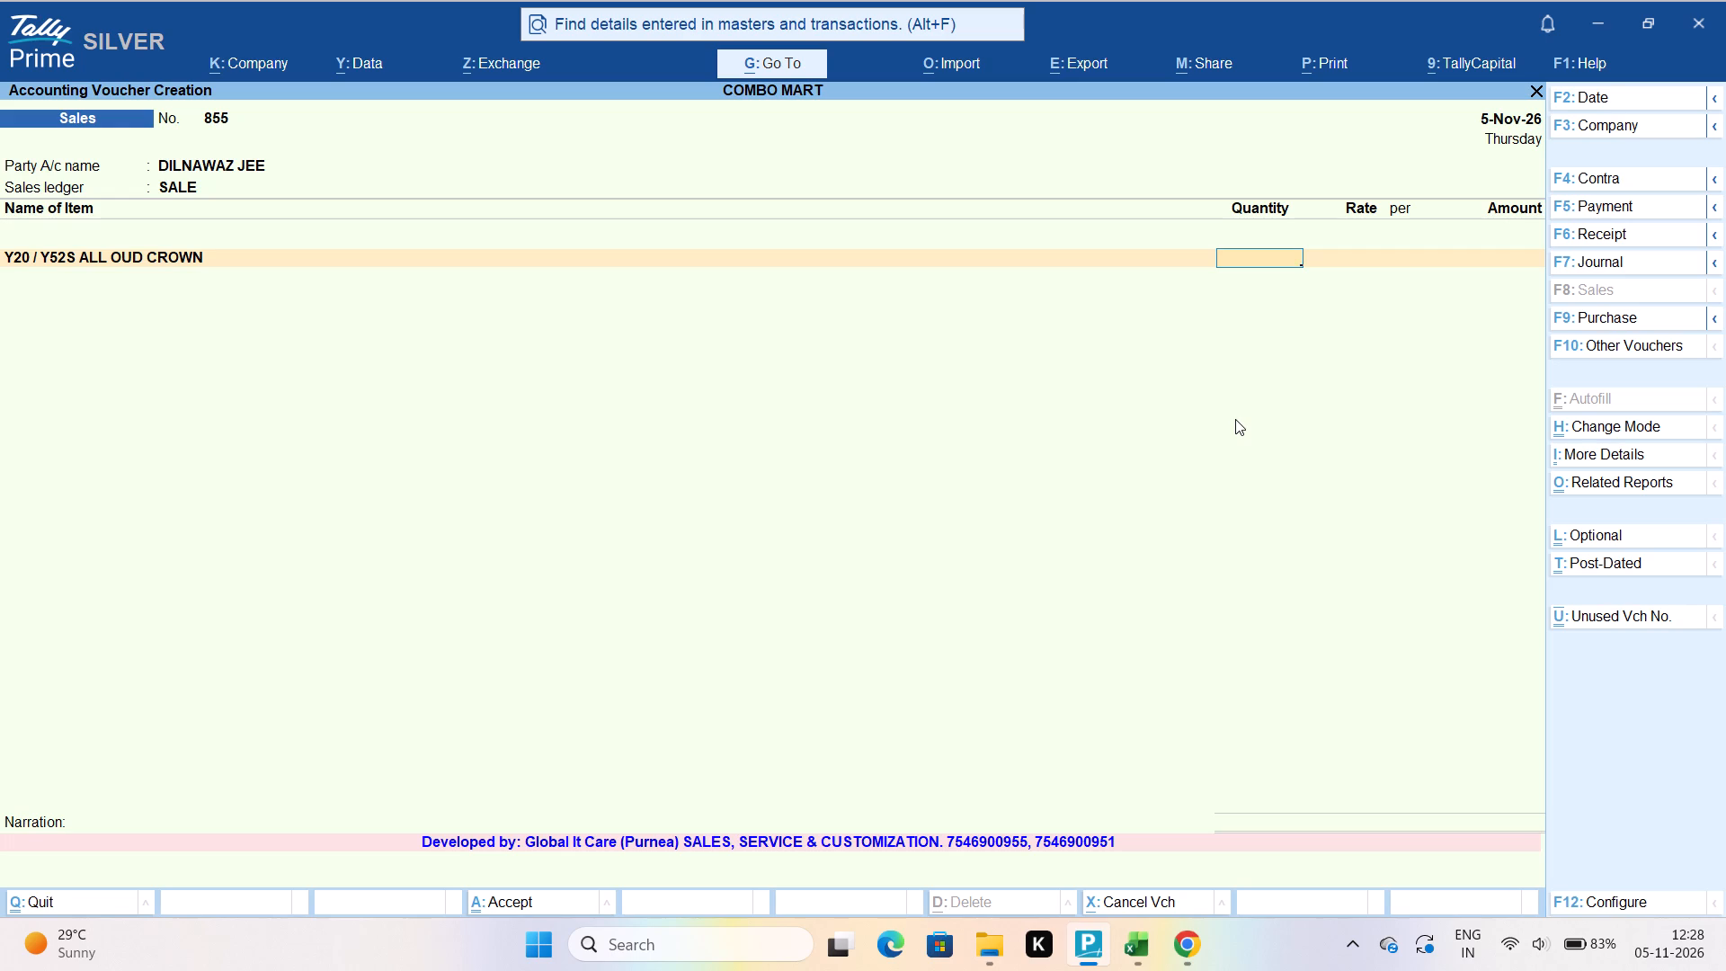
pyautogui.write('10')
pyautogui.press('Return')
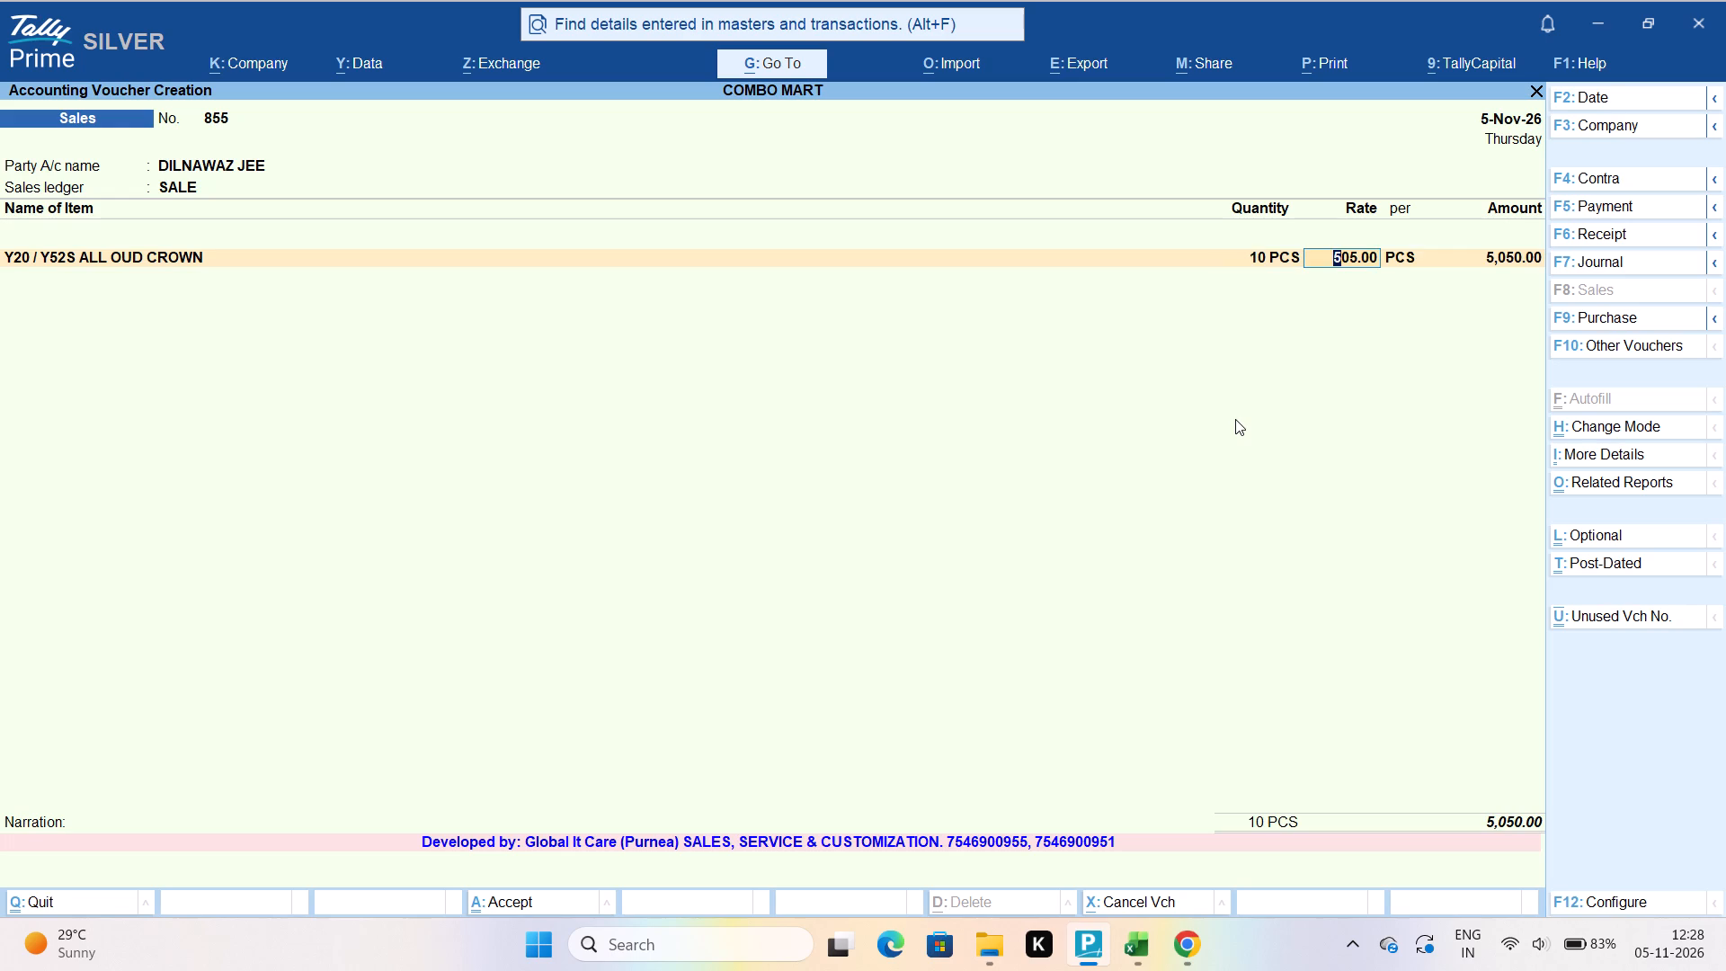
pyautogui.write('495')
pyautogui.press('Return')
pyautogui.press('Return')
pyautogui.press('Return')
pyautogui.press('Return')
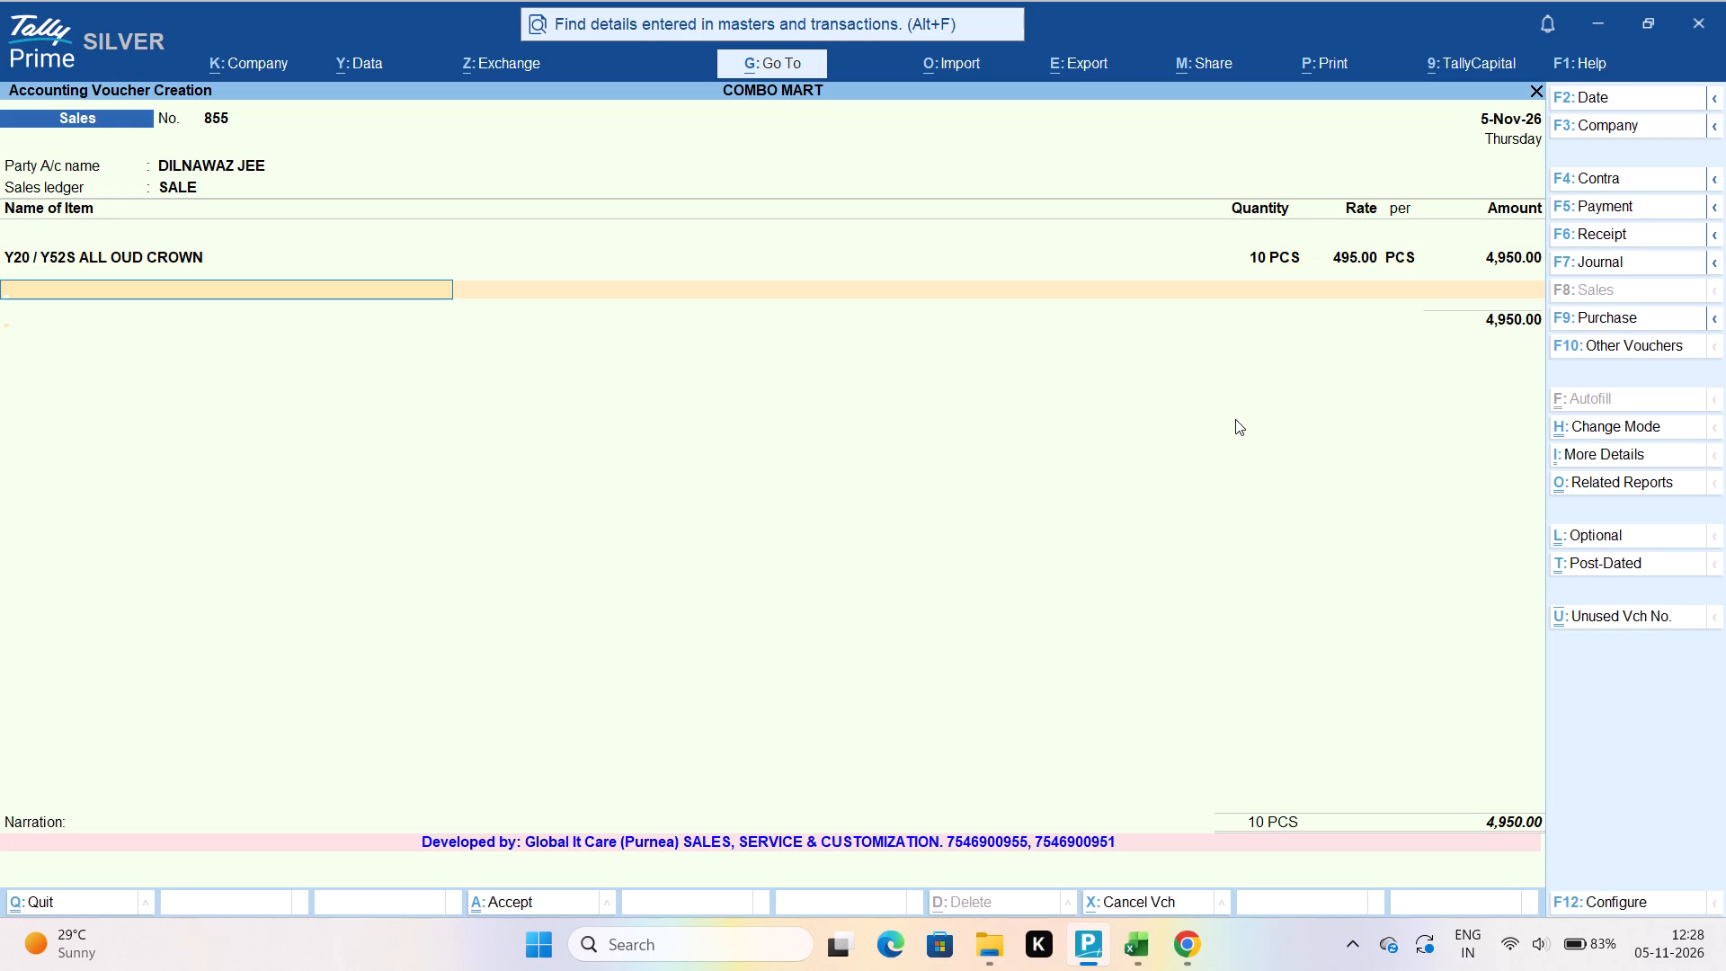
pyautogui.press('BackSpace')
pyautogui.press('Return')
# Add the stock item C55 VARNI RIDER with a quantity of 10 PCS at a rate of 595.
pyautogui.write('C55')
pyautogui.press('space')
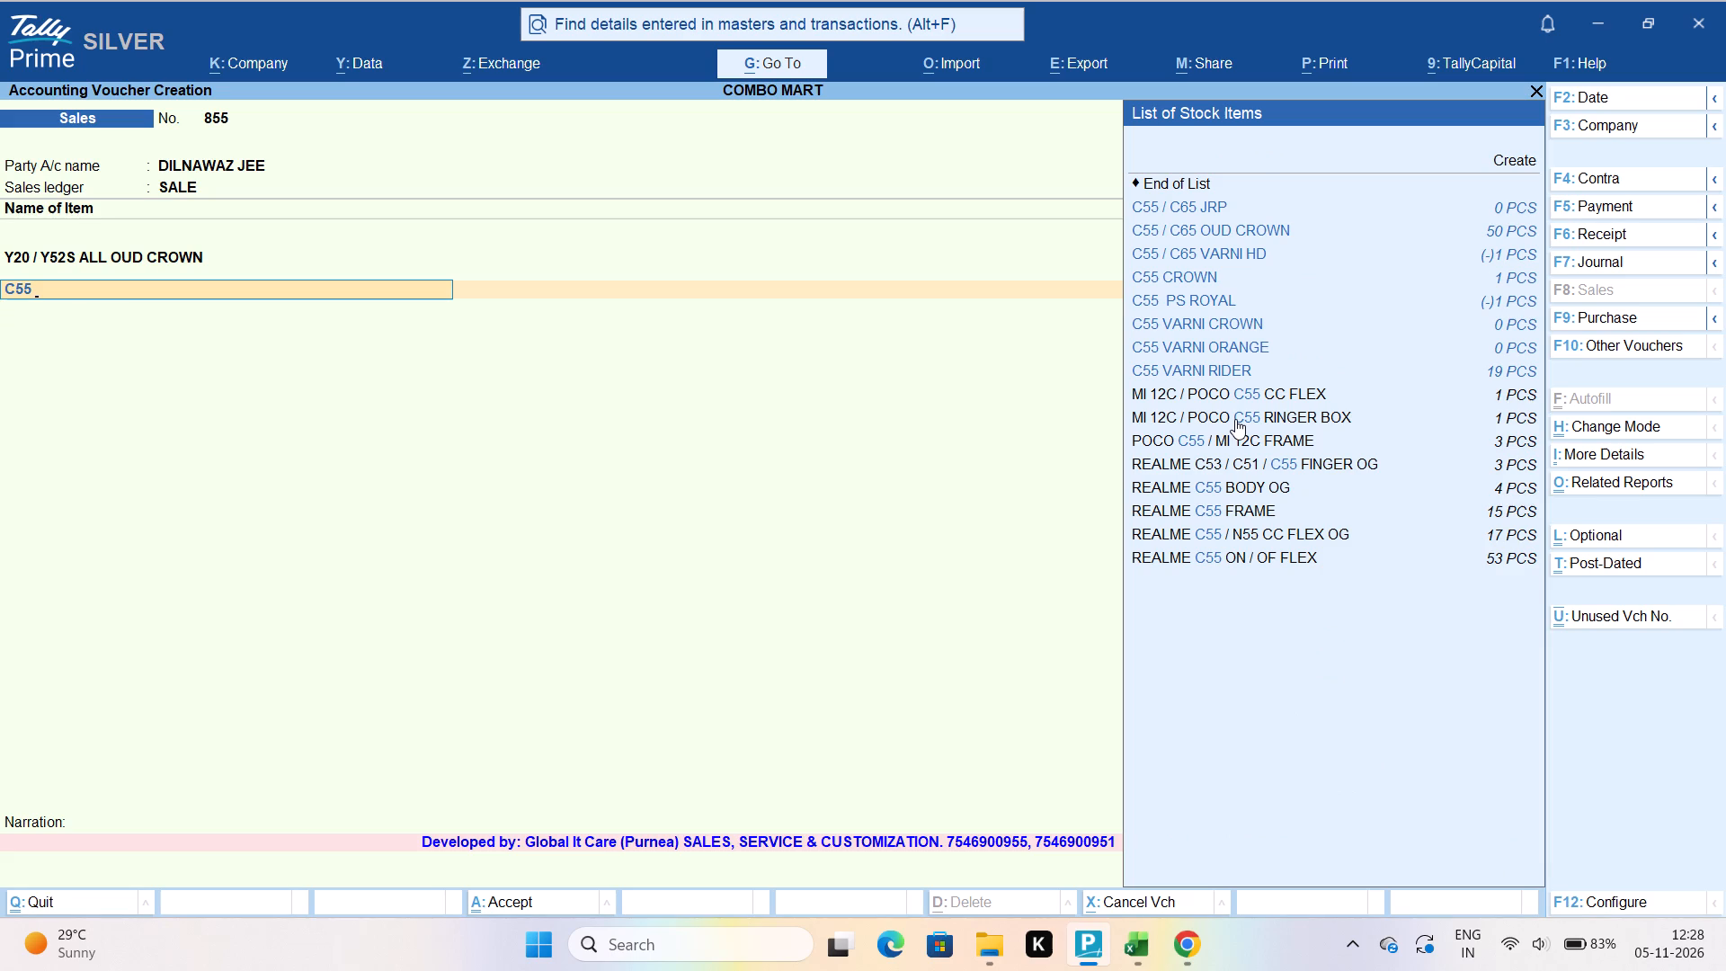
pyautogui.write('VAR')
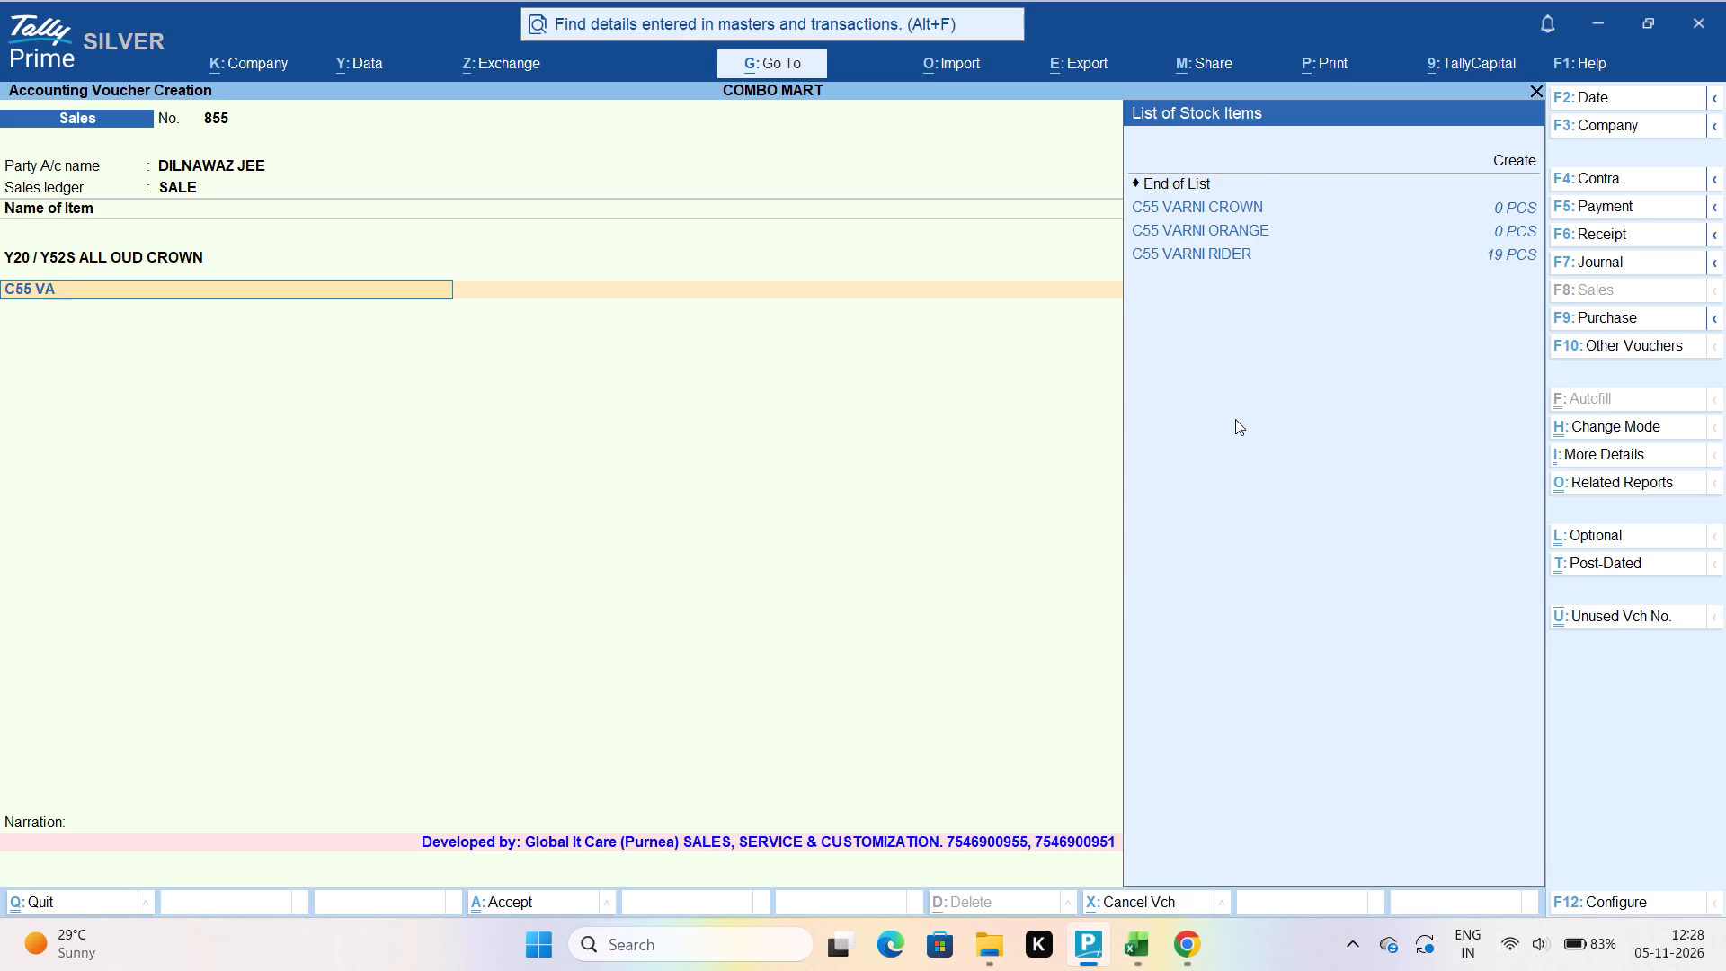
pyautogui.press('Down')
pyautogui.press('Down')
pyautogui.press('Down')
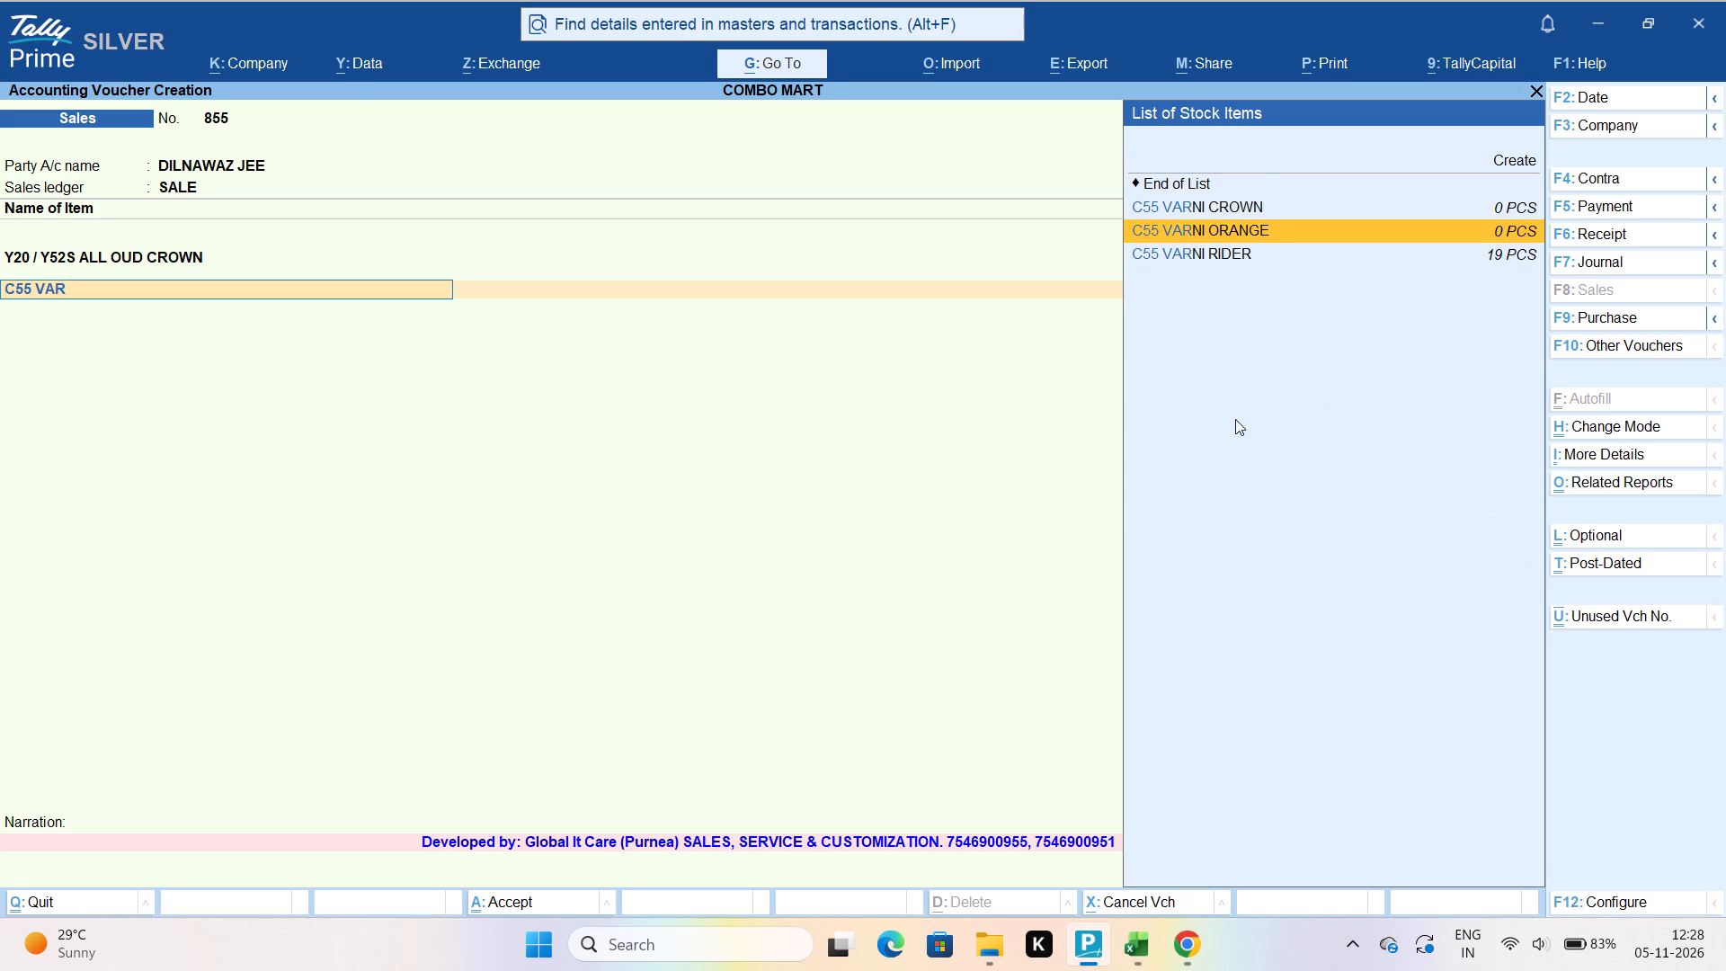
pyautogui.press('Return')
pyautogui.press('Return')
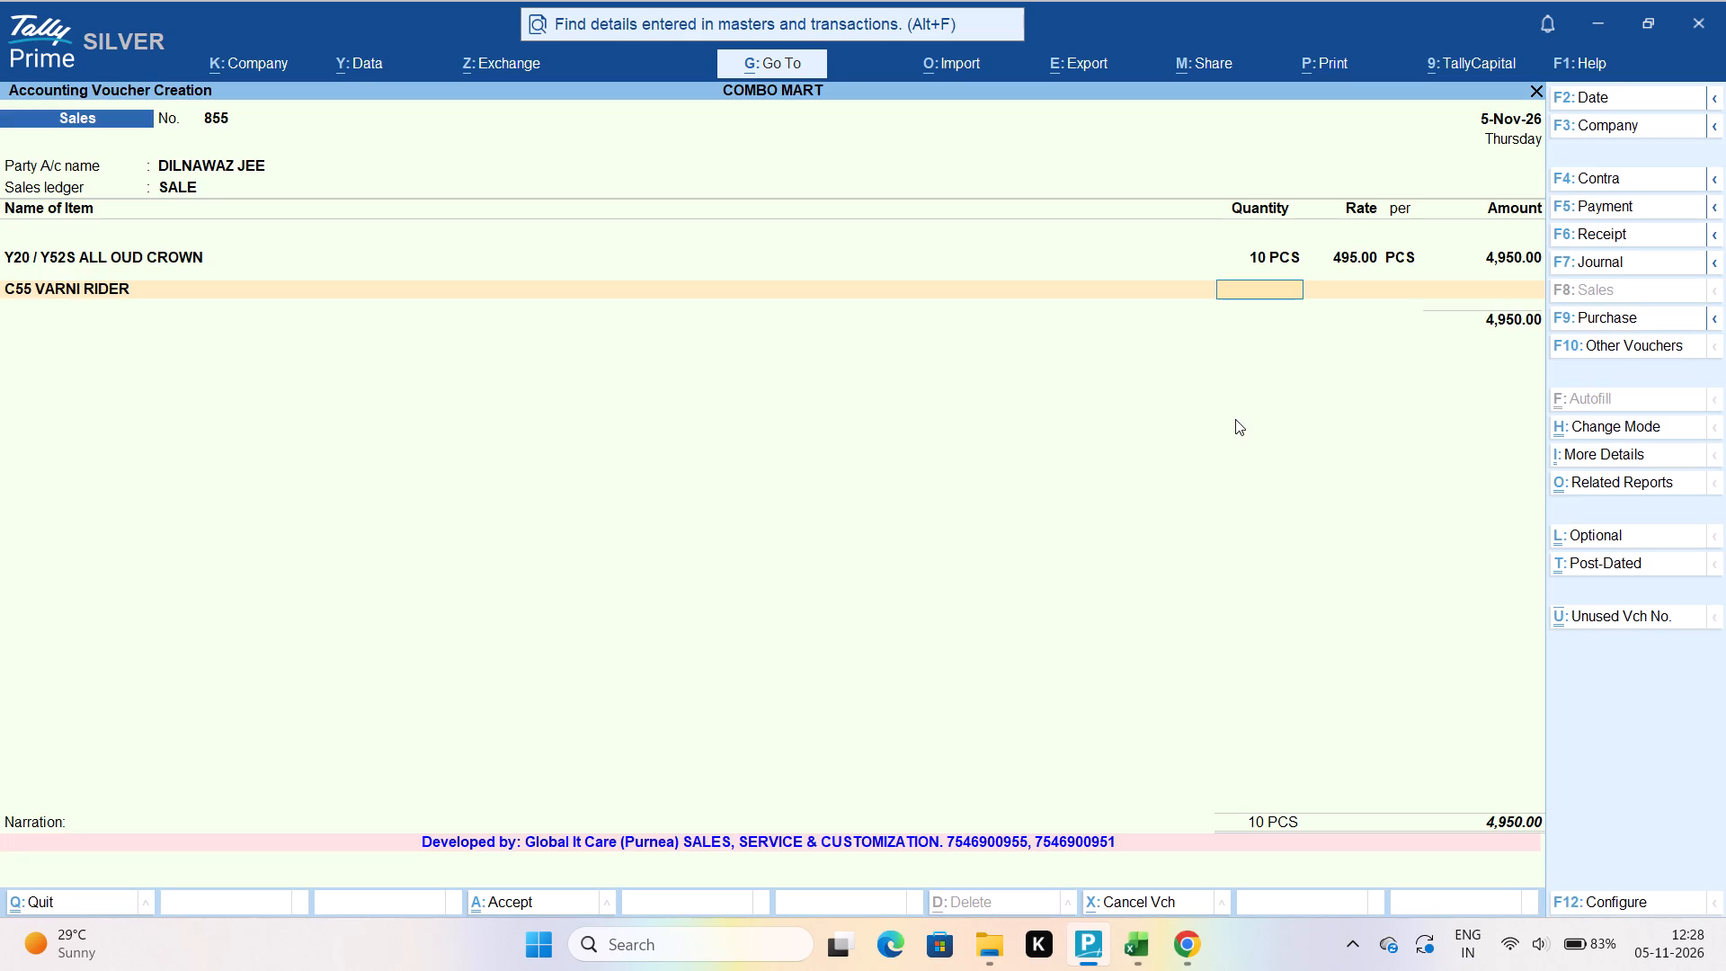
pyautogui.write('10')
pyautogui.press('Return')
pyautogui.write('595')
pyautogui.press('Return')
pyautogui.press('Return')
pyautogui.press('Return')
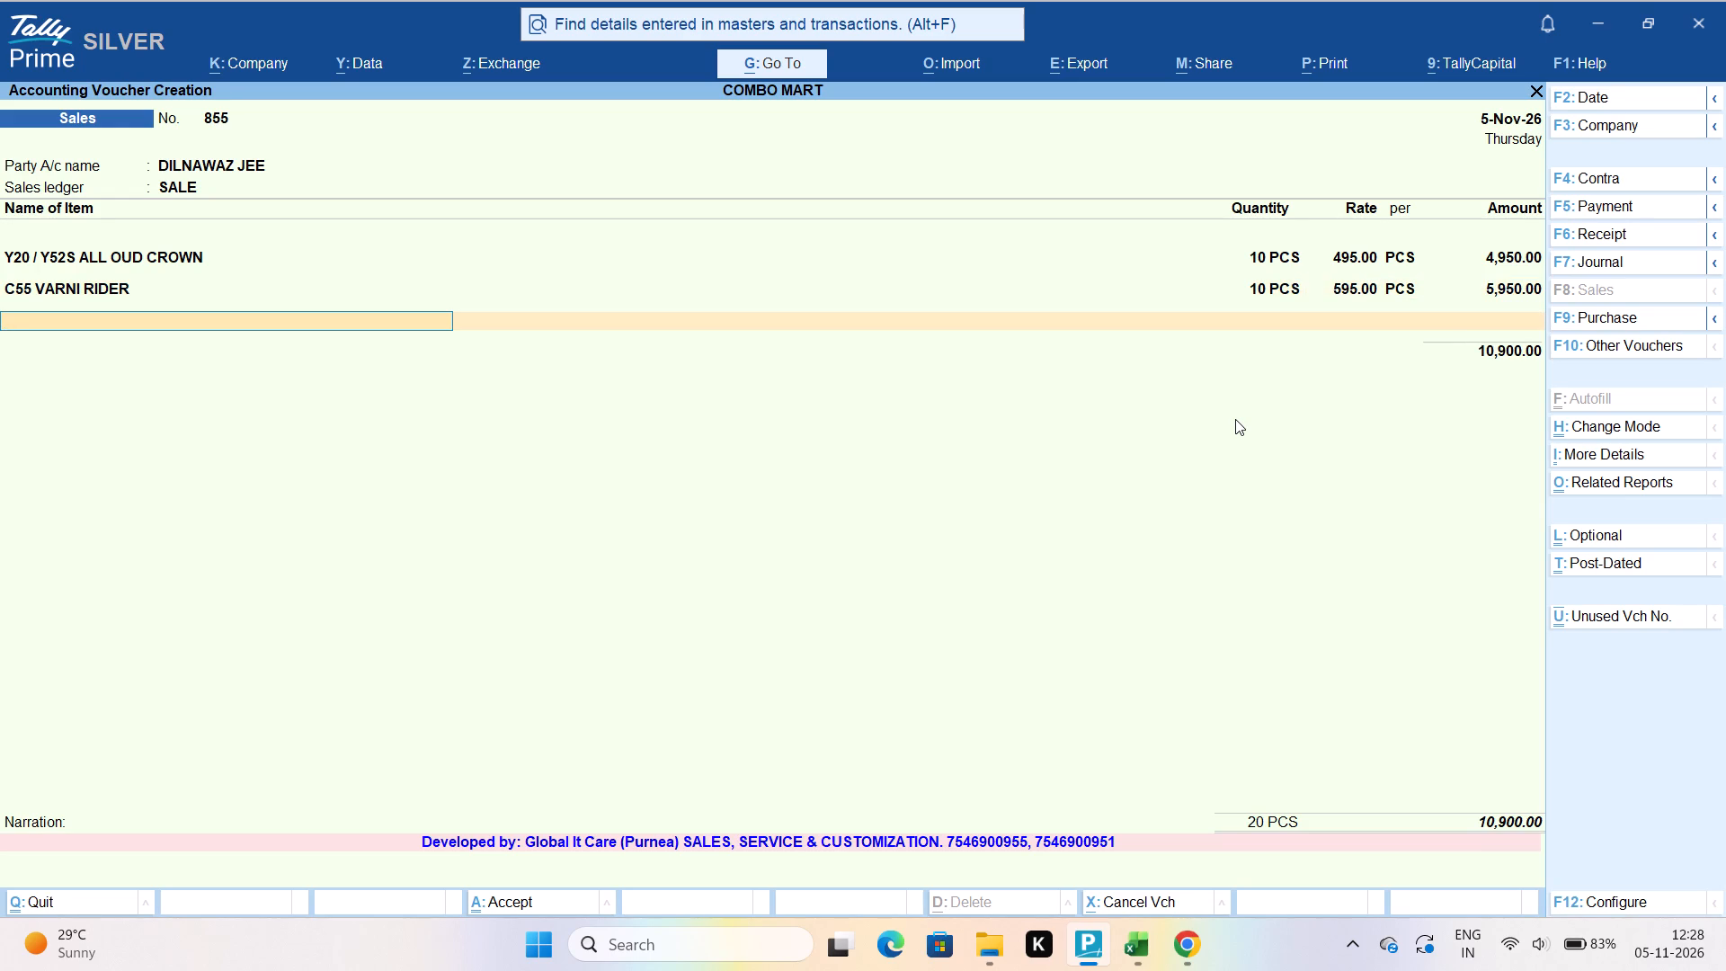
# Add the stock item MI 9A VARNI CROWN with a quantity of 10 PCS at a rate of 495.
pyautogui.write('9A VAR')
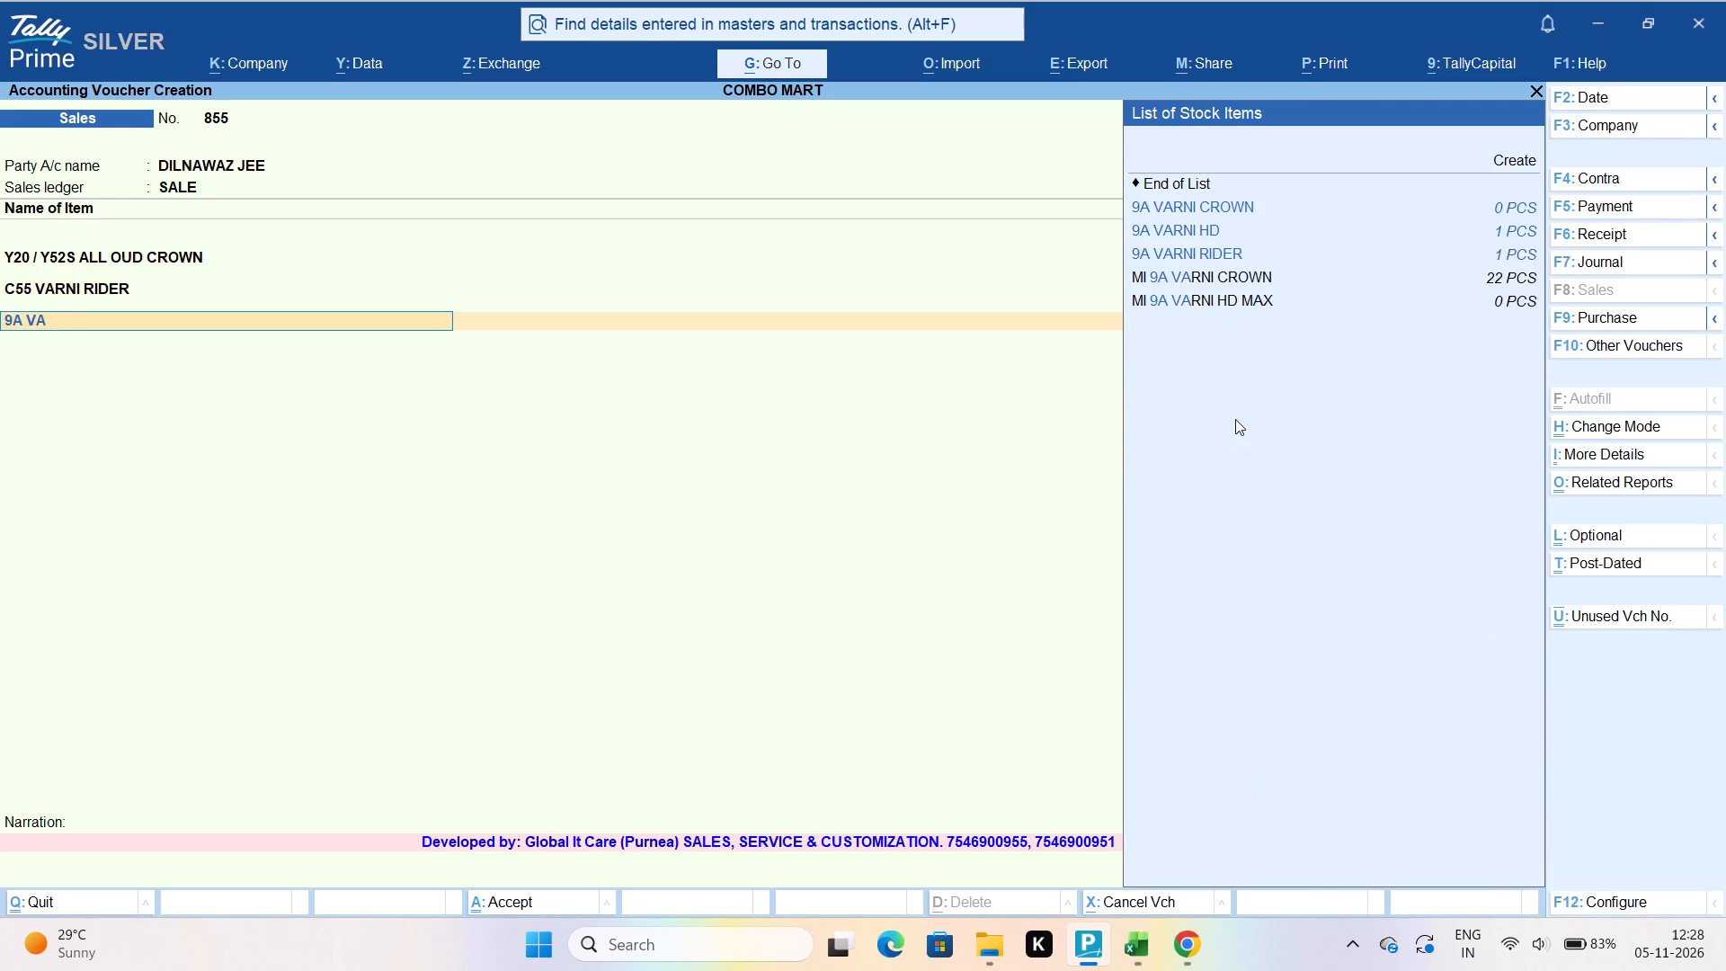
pyautogui.press('Right')
pyautogui.press('Down')
pyautogui.press('Down')
pyautogui.press('Down')
pyautogui.press('Down')
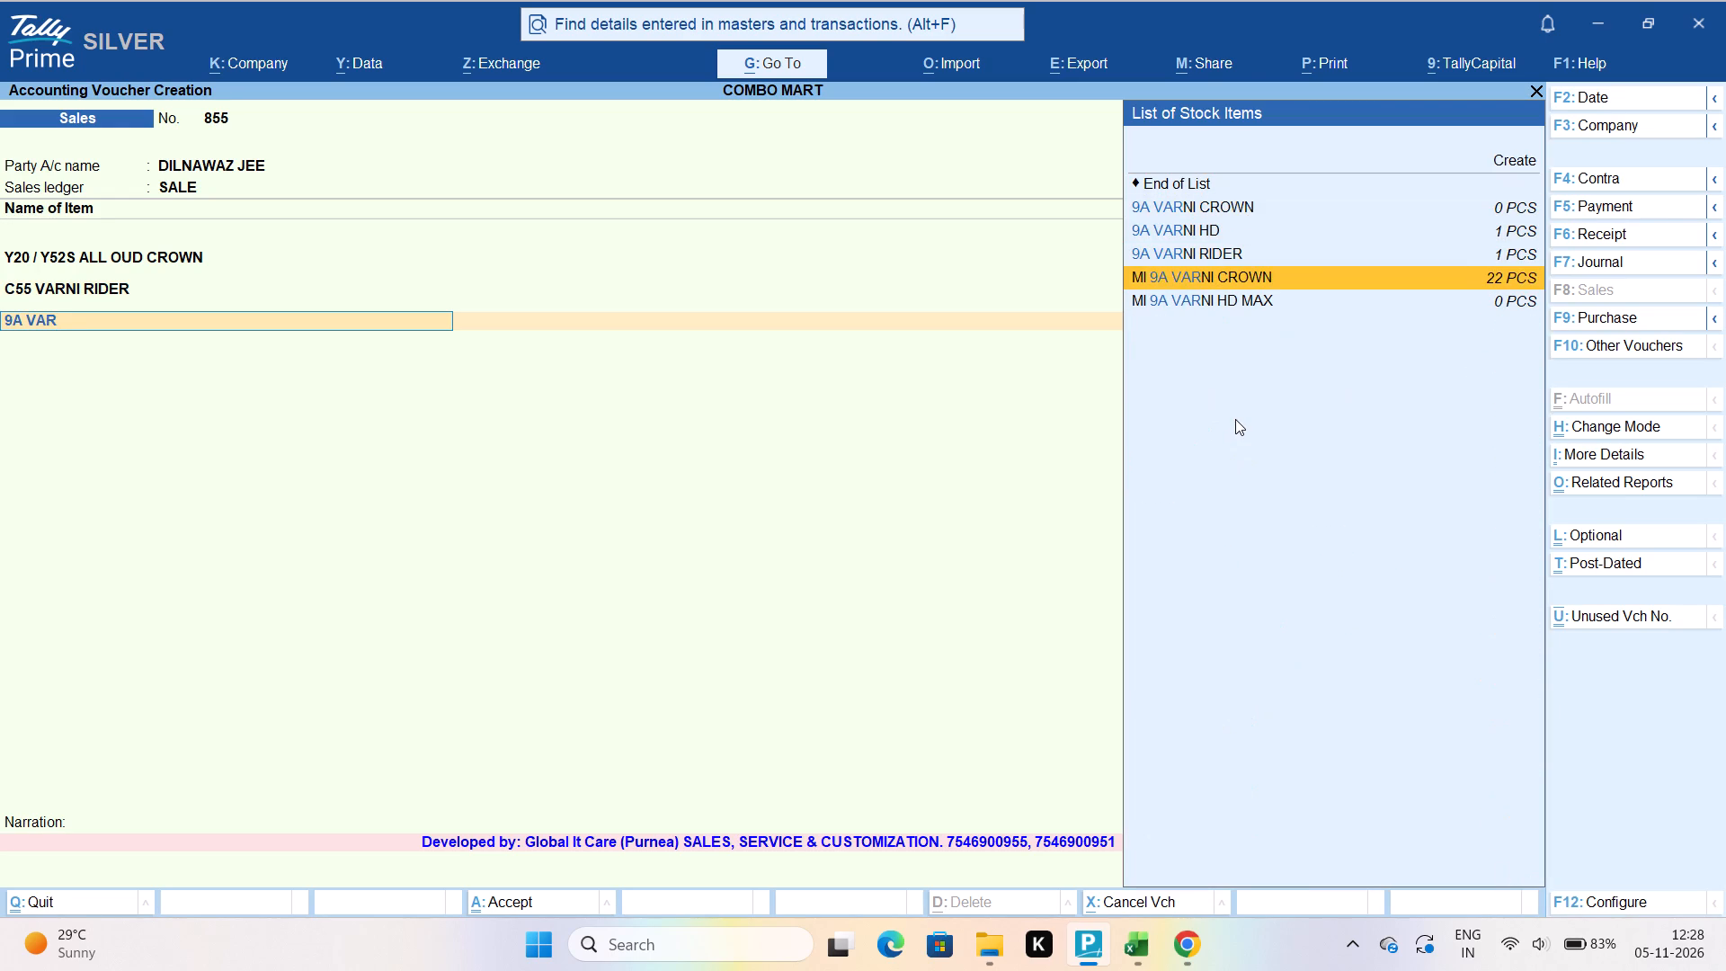
pyautogui.press('Return')
pyautogui.press('Return')
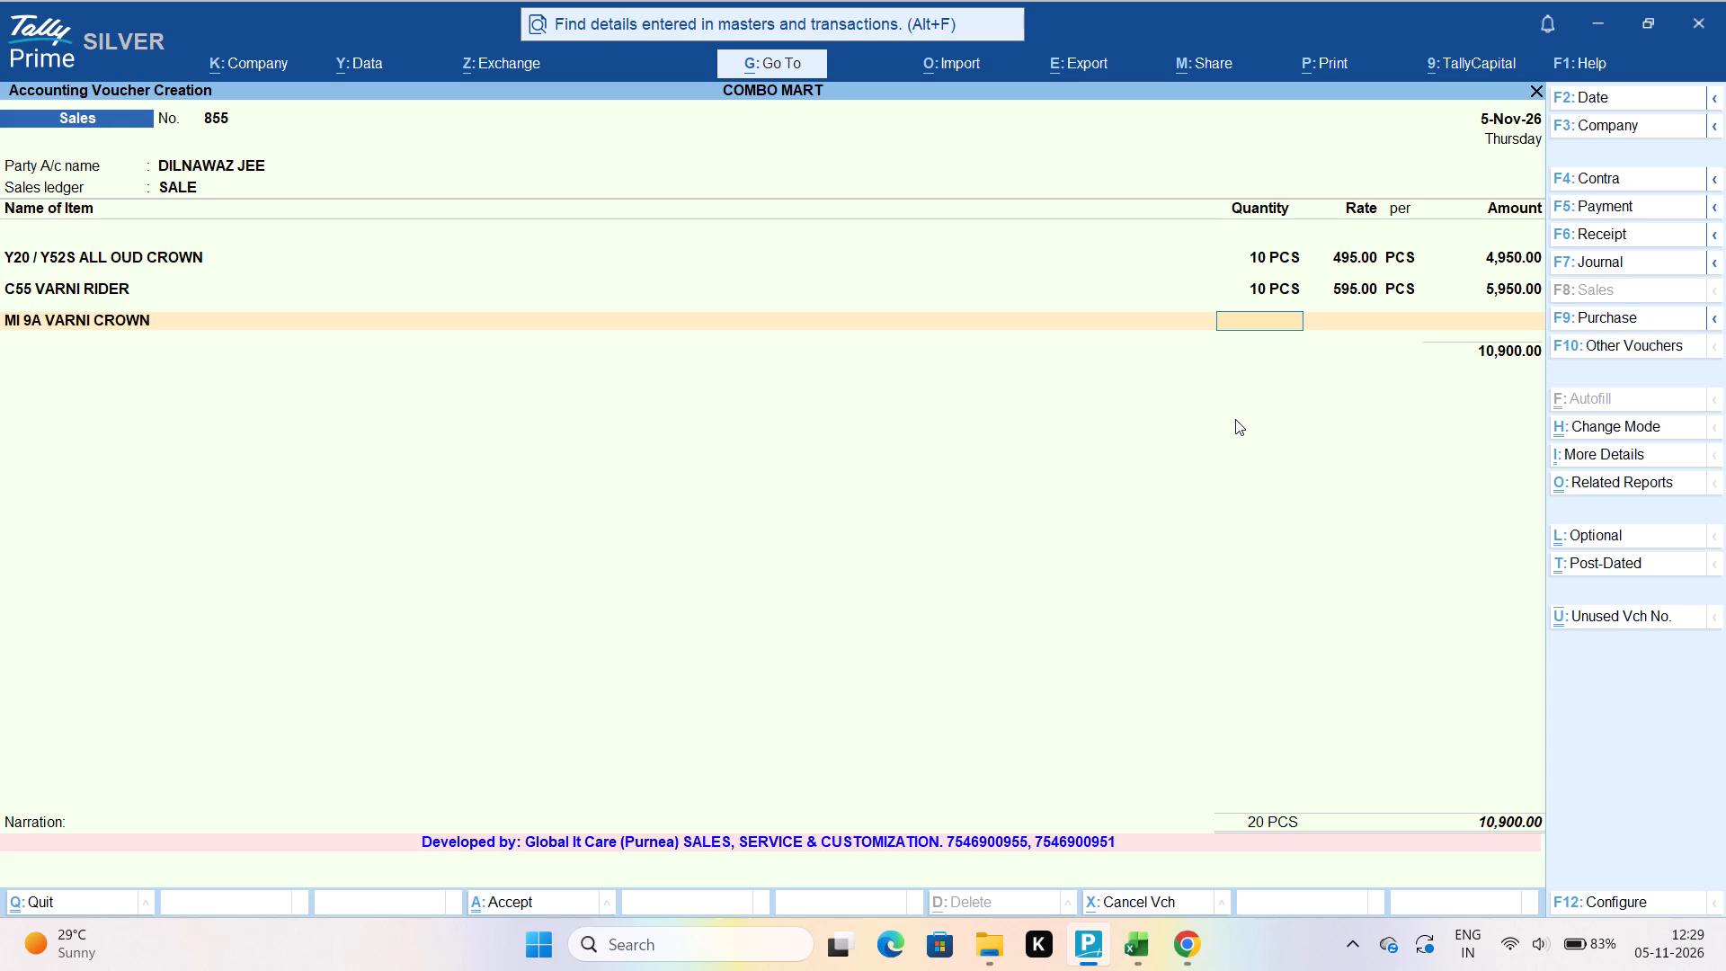
pyautogui.write('10')
pyautogui.press('Return')
pyautogui.write('495')
pyautogui.press('Return')
pyautogui.press('Return')
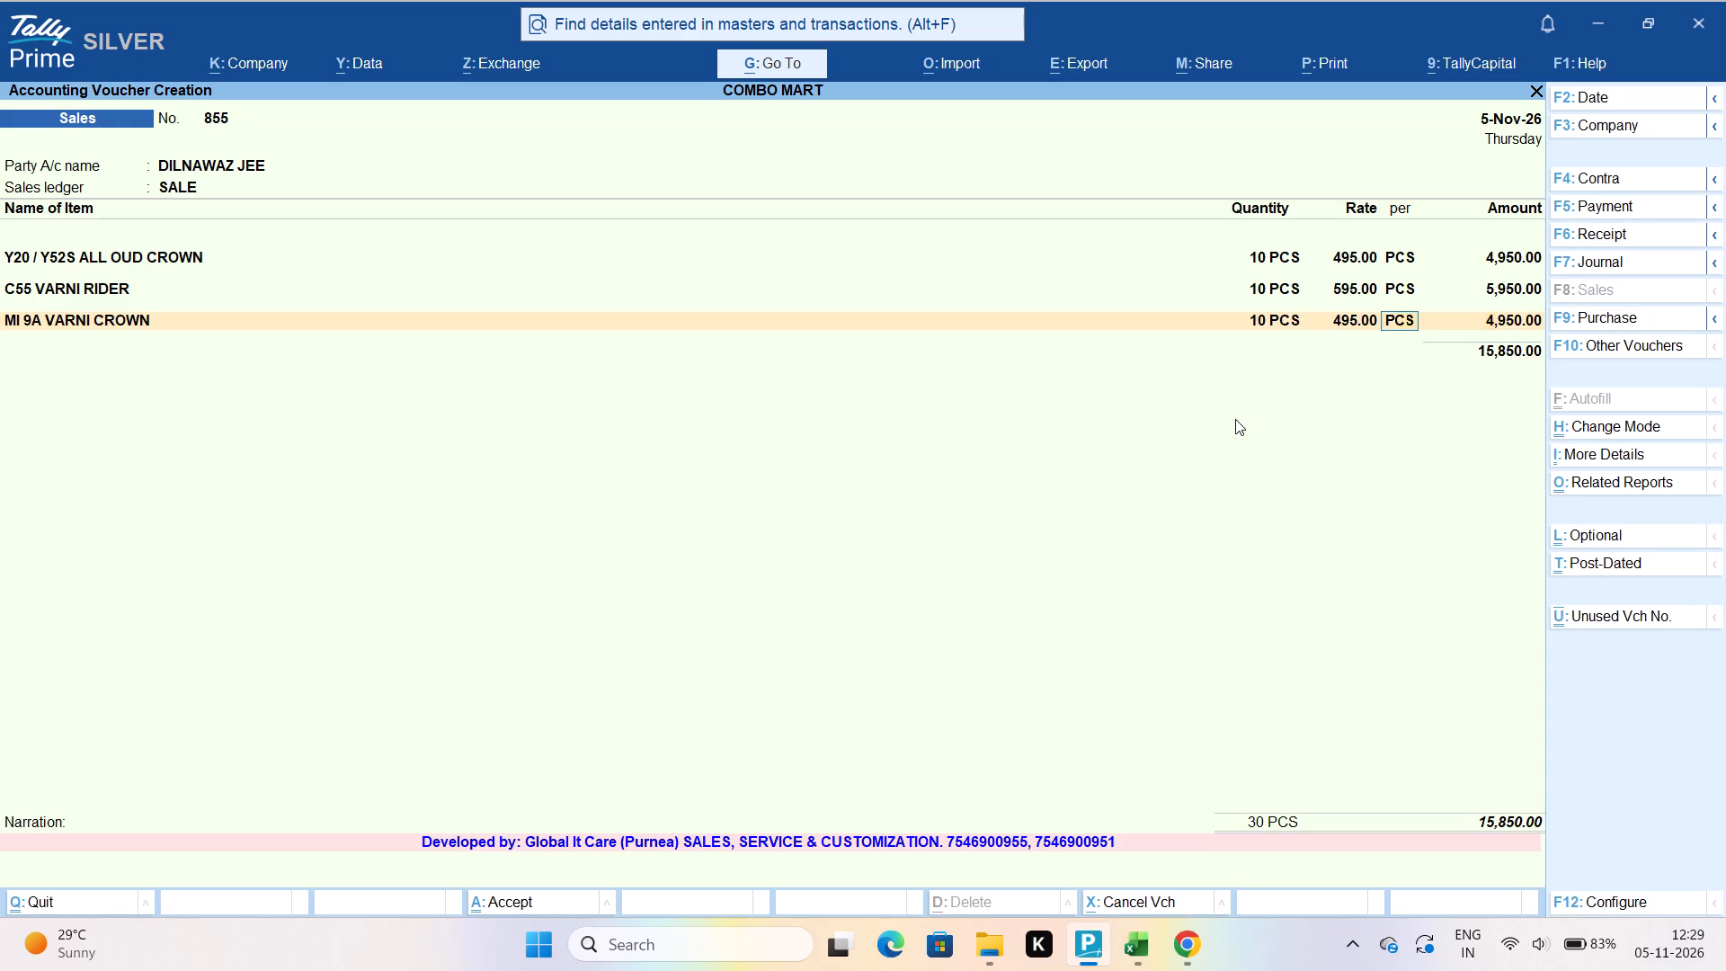
pyautogui.press('Return')
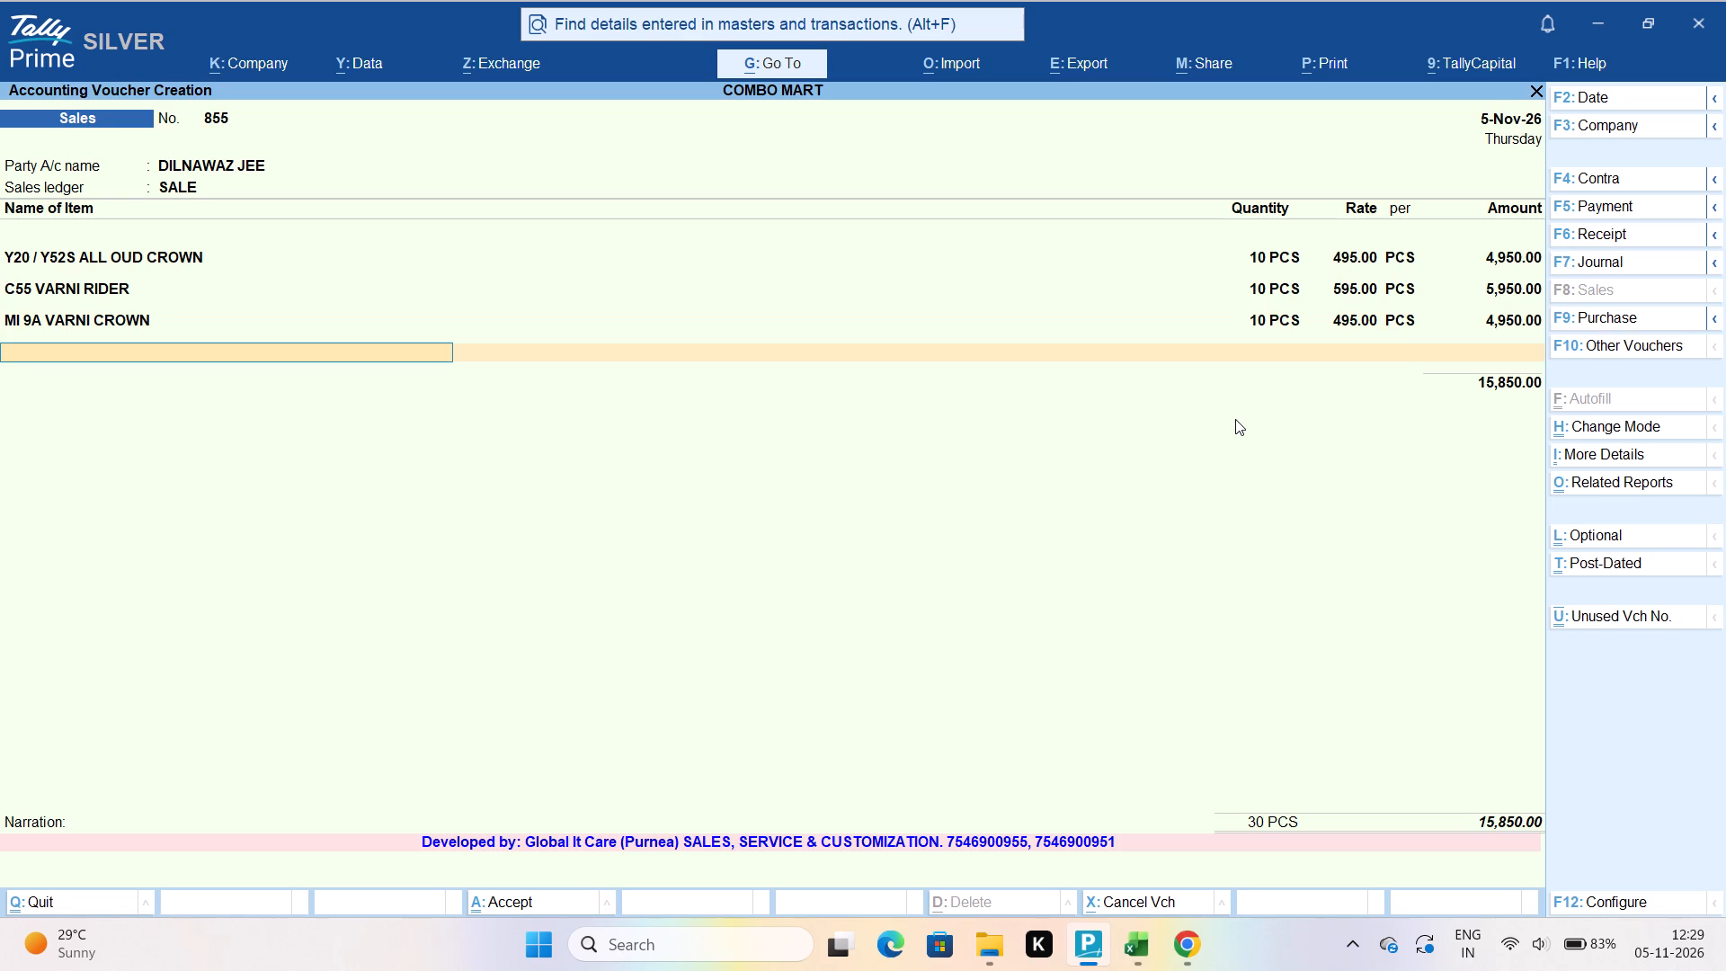
# Add the stock item T3X / T4X VARNI RIDER with a quantity of 10 PCS, accepting the suggested rate of 620.
pyautogui.write('T3X')
pyautogui.press('space')
pyautogui.write('VAR')
pyautogui.press('BackSpace')
pyautogui.press('BackSpace')
pyautogui.press('BackSpace')
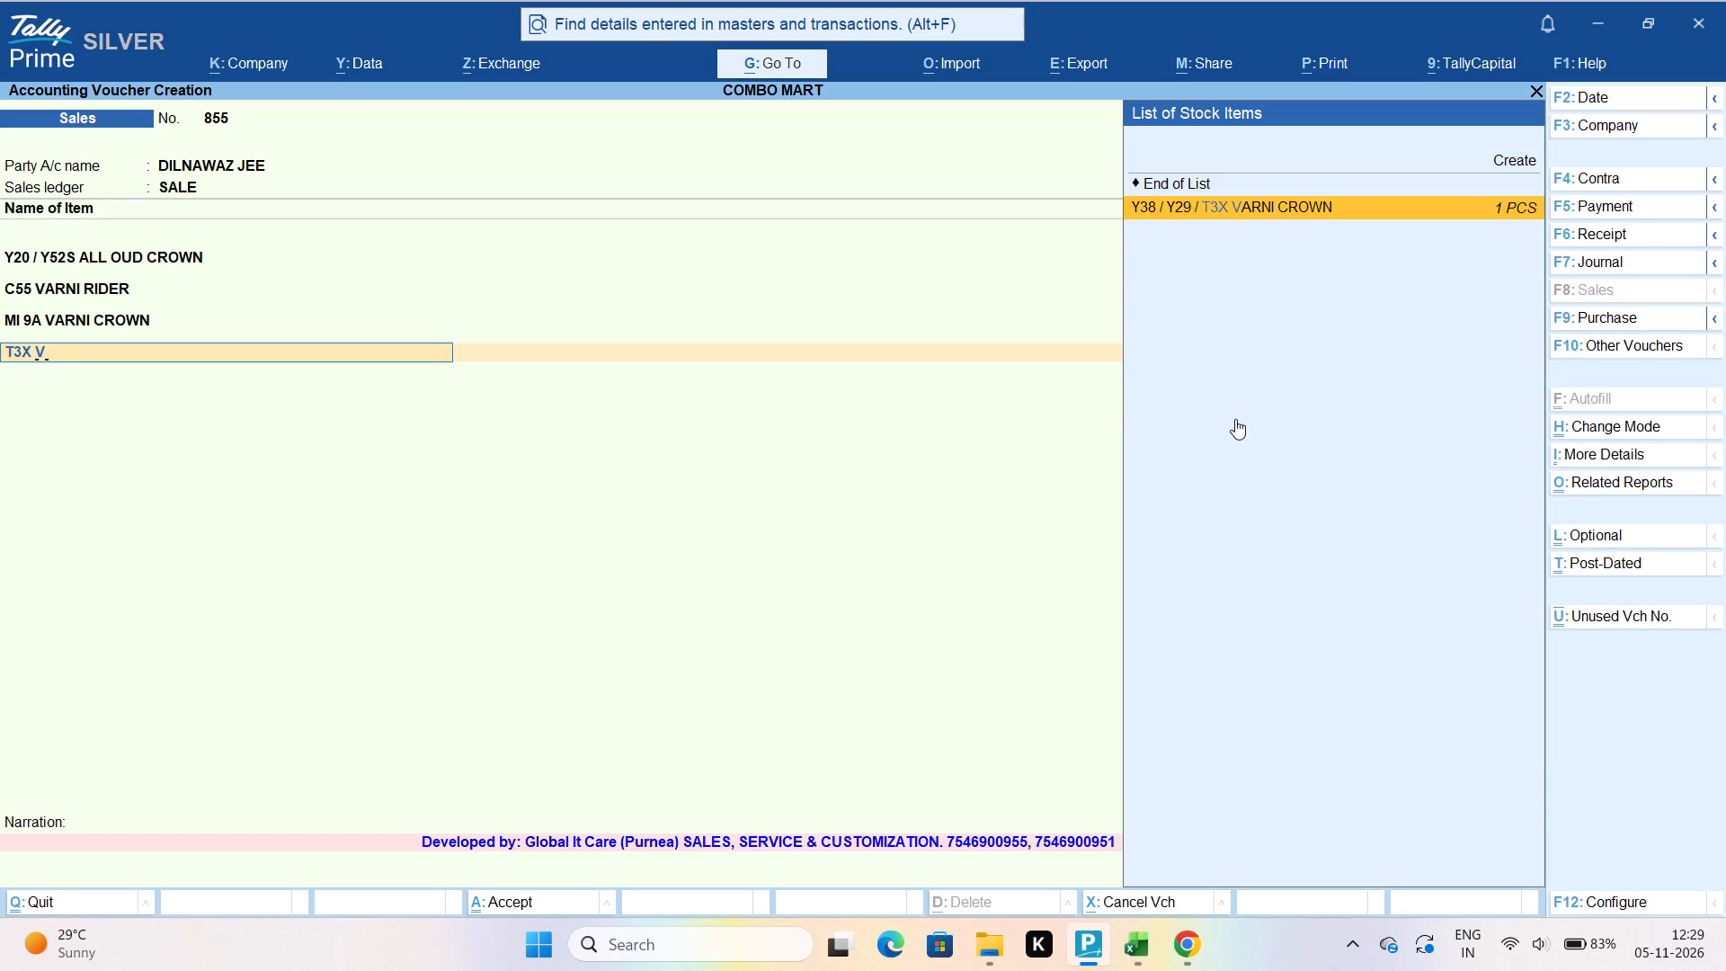
pyautogui.press('Down')
pyautogui.press('Down')
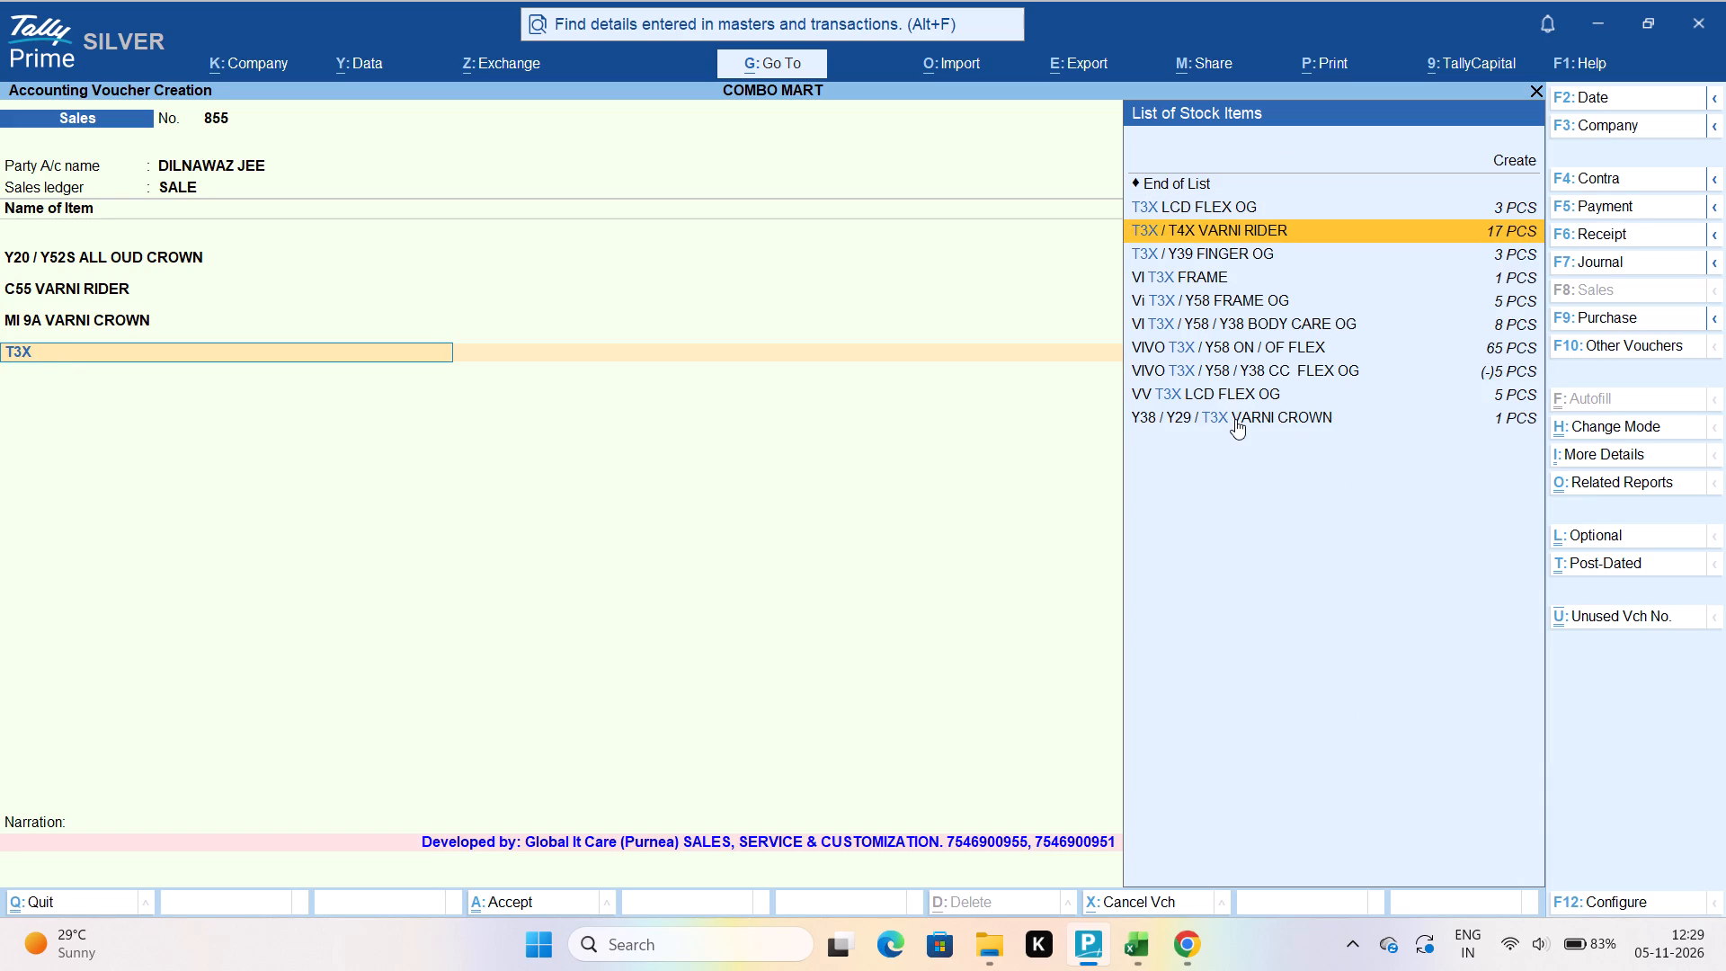
pyautogui.press('Down')
pyautogui.press('Up')
pyautogui.press('Return')
pyautogui.press('Return')
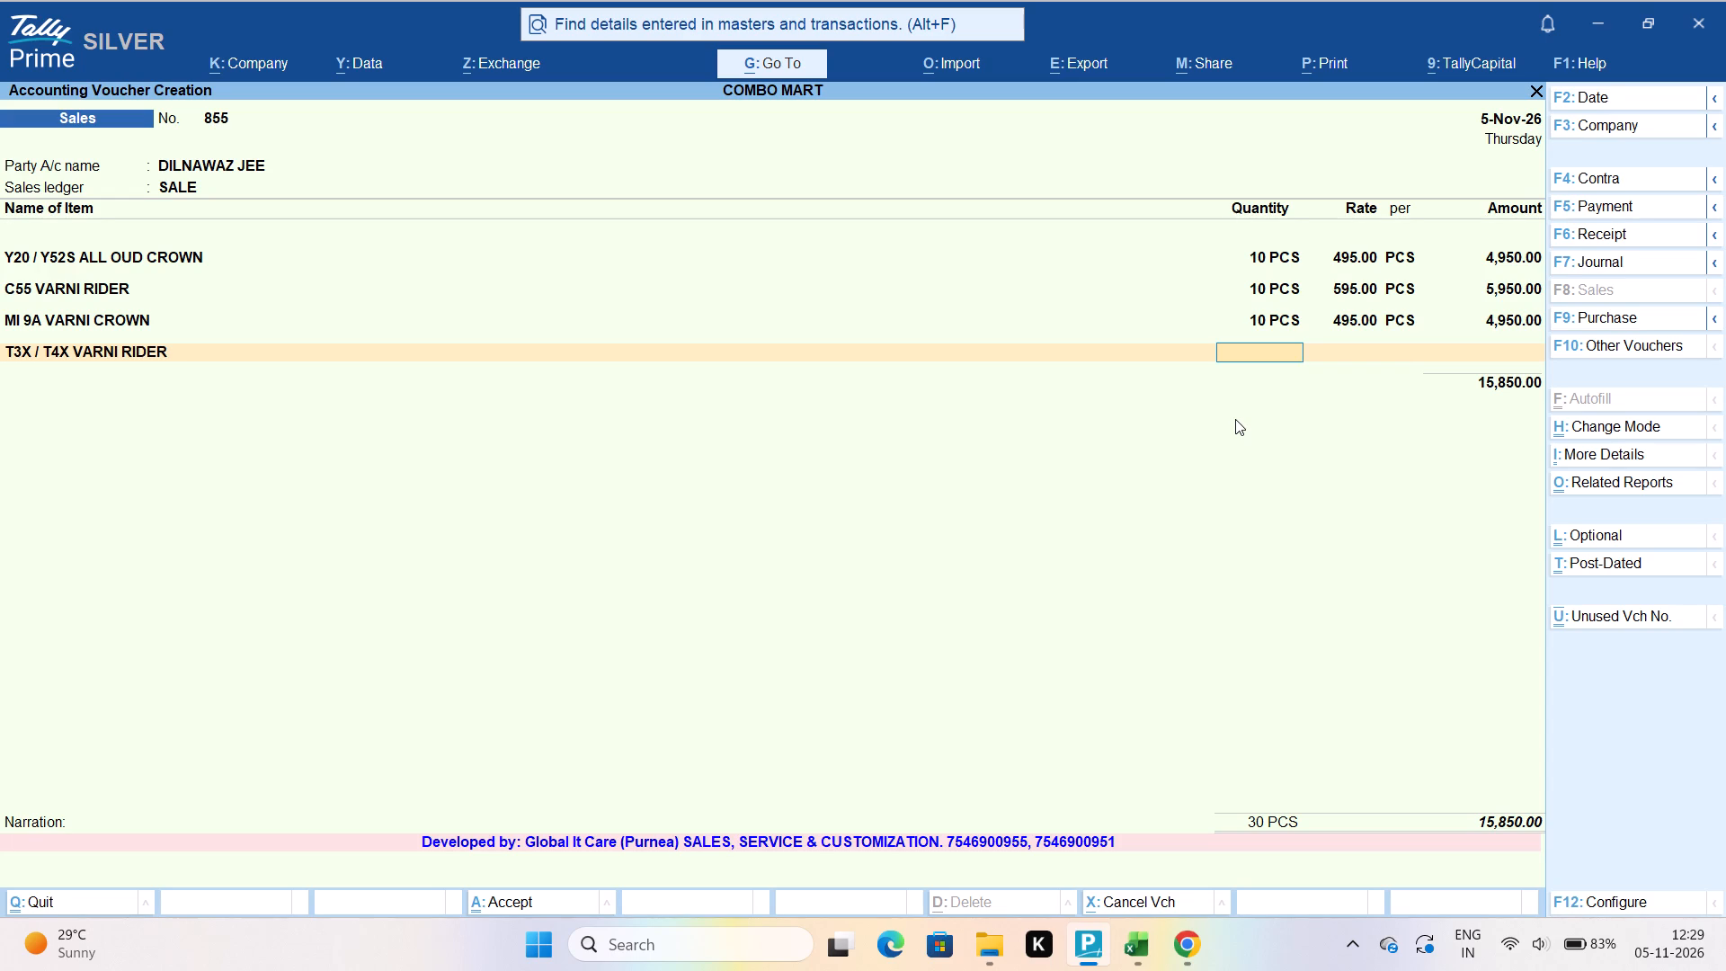
pyautogui.write('10')
pyautogui.press('Return')
pyautogui.press('Return')
pyautogui.press('Return')
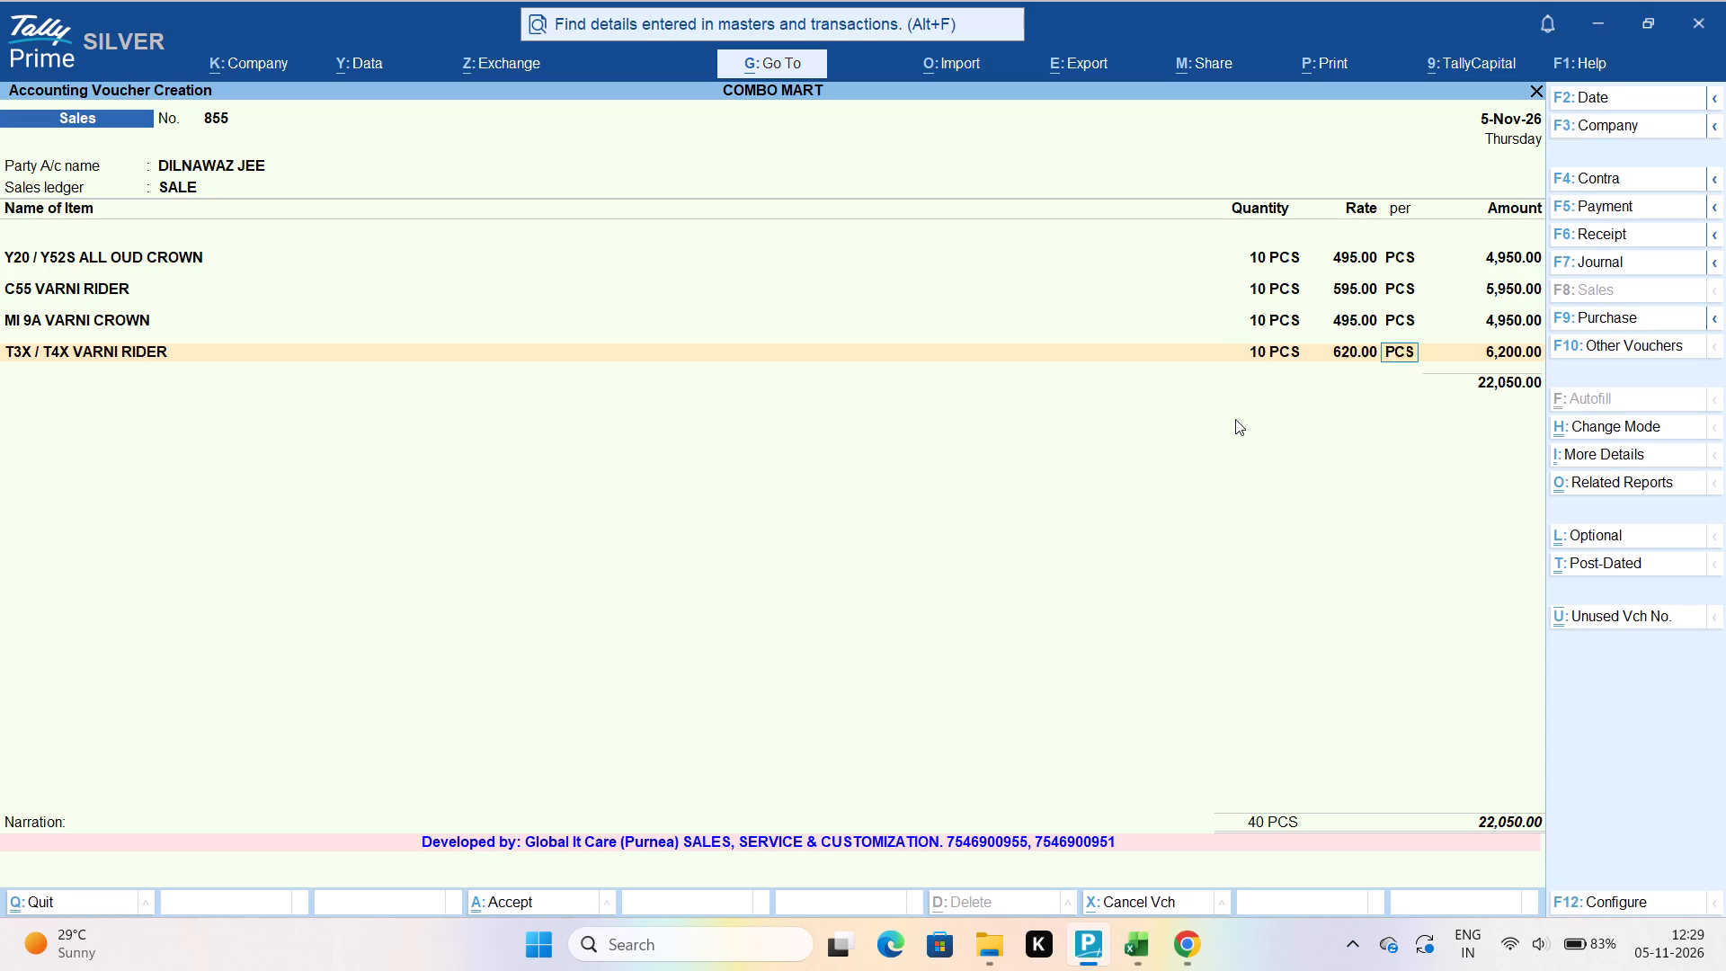
pyautogui.press('Return')
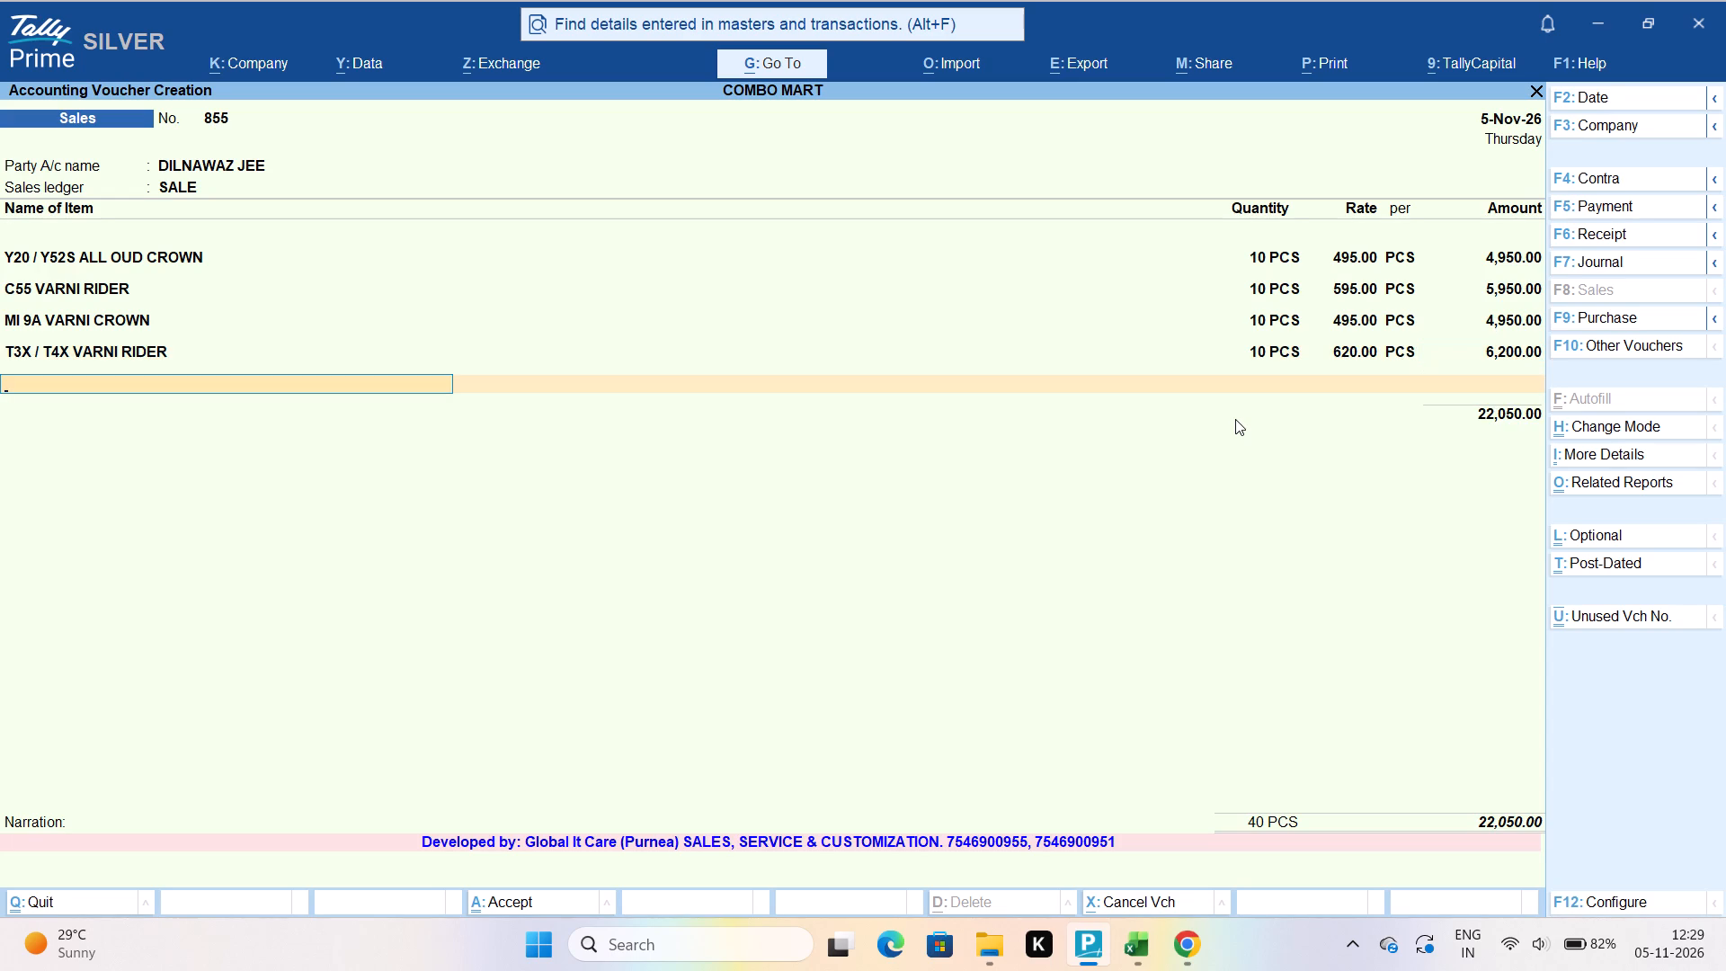
# Add the stock item Y04 VARNI RIDER with a quantity of 10 PCS at a rate of 560.
pyautogui.write('Y04 VAR')
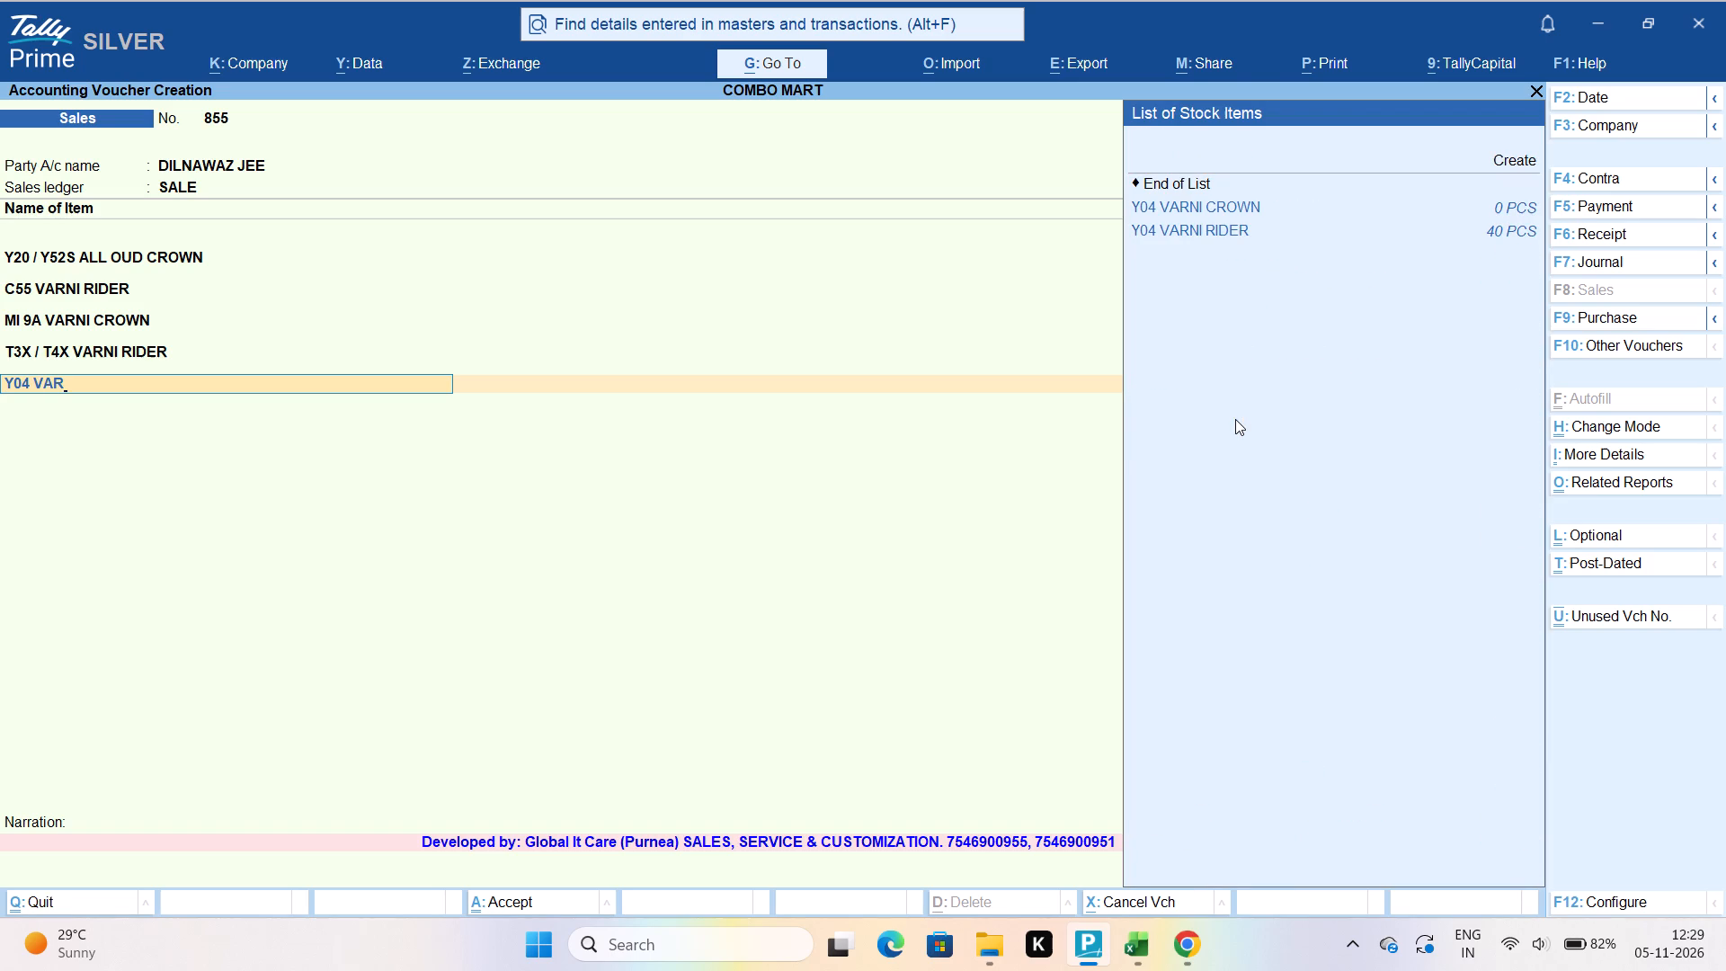
pyautogui.press('Down')
pyautogui.press('Down')
pyautogui.press('Return')
pyautogui.press('Return')
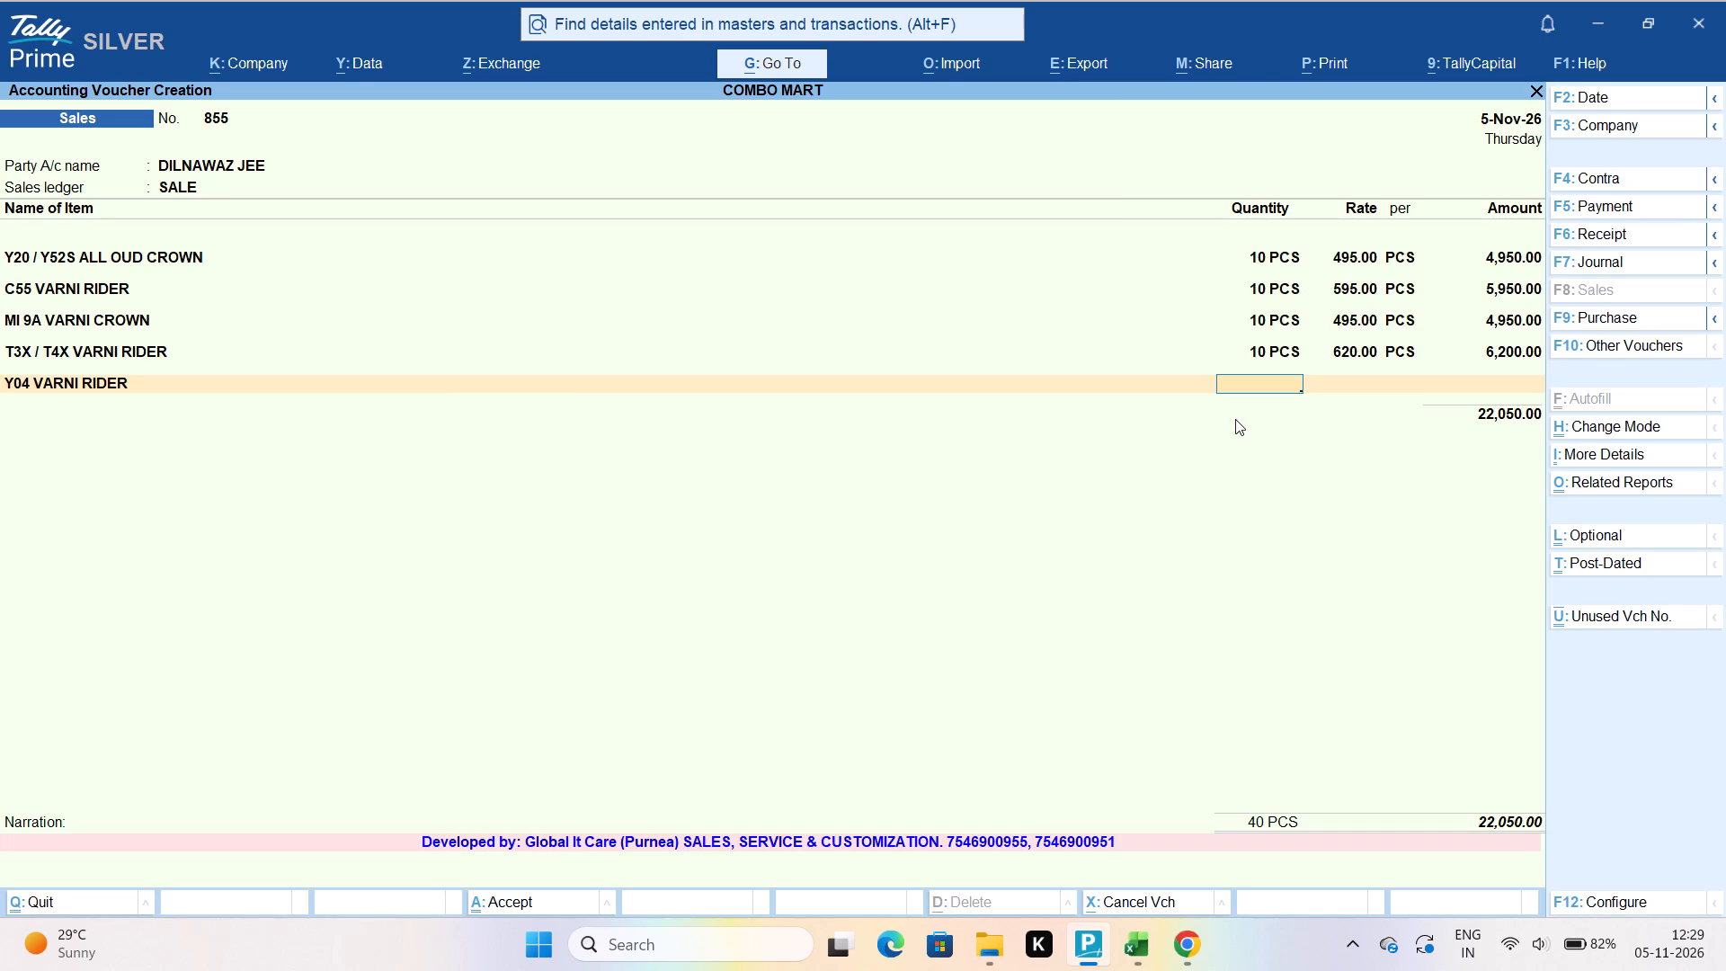
pyautogui.write('10')
pyautogui.press('Return')
pyautogui.write('560')
pyautogui.press('Return')
pyautogui.press('Return')
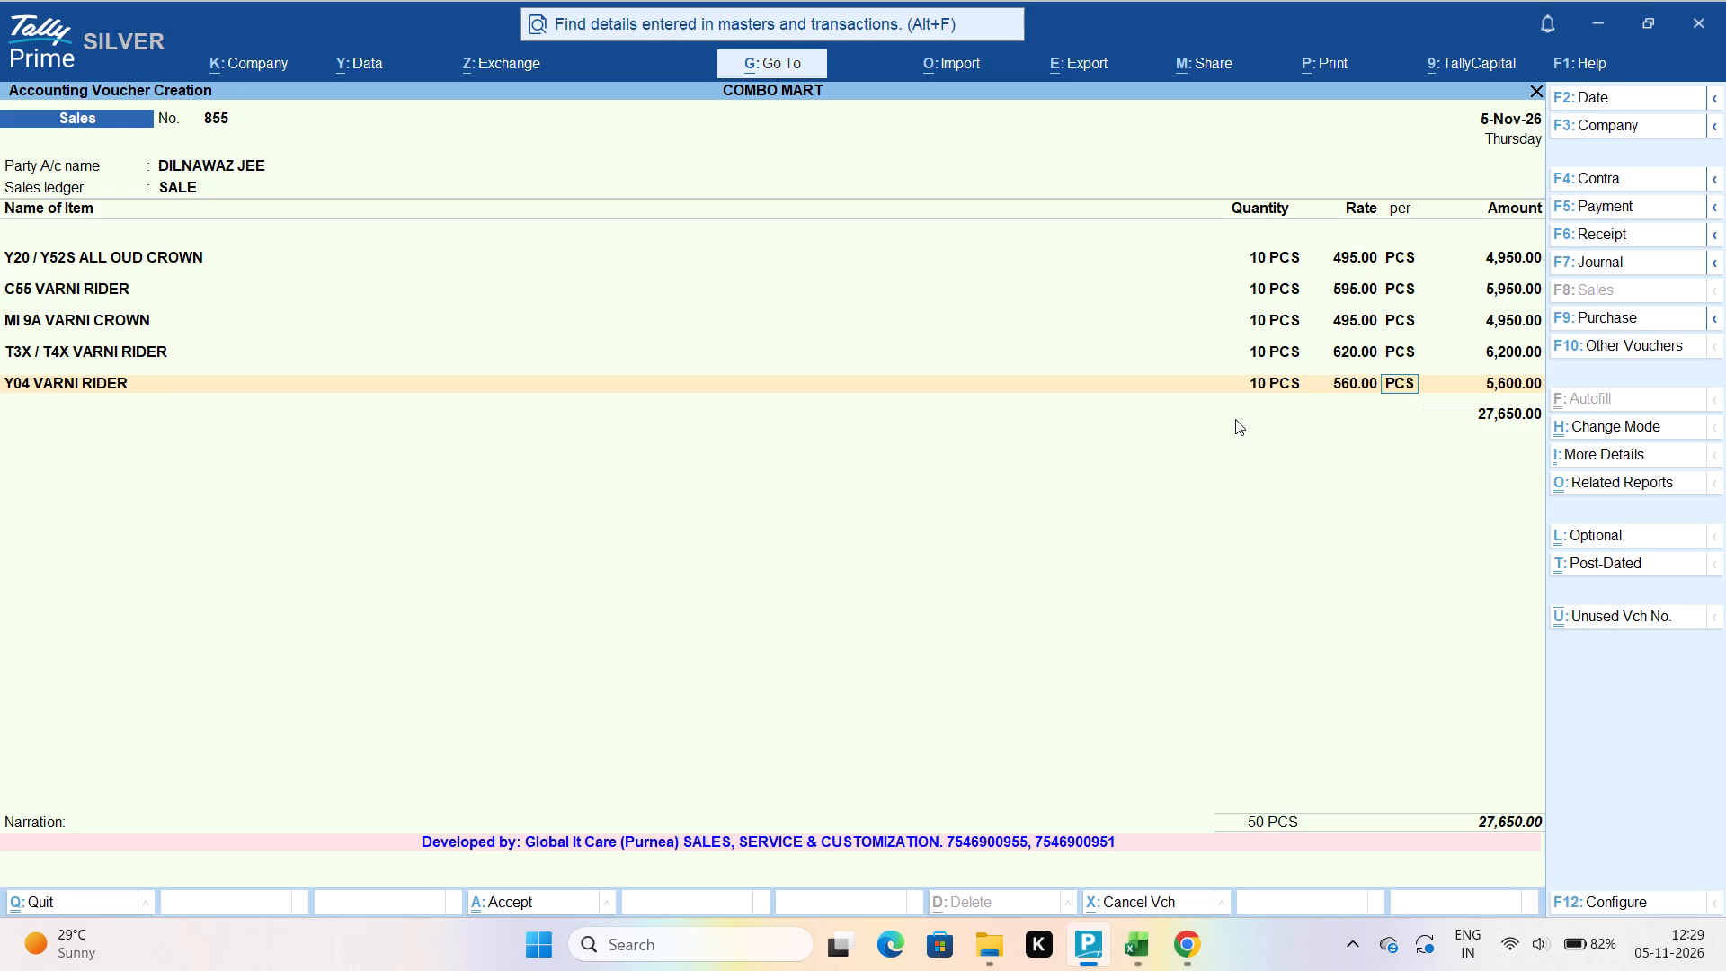
# Add the stock item 14C OUD CROWN with a quantity of 9 PCS at a rate of 530.
pyautogui.press('Return')
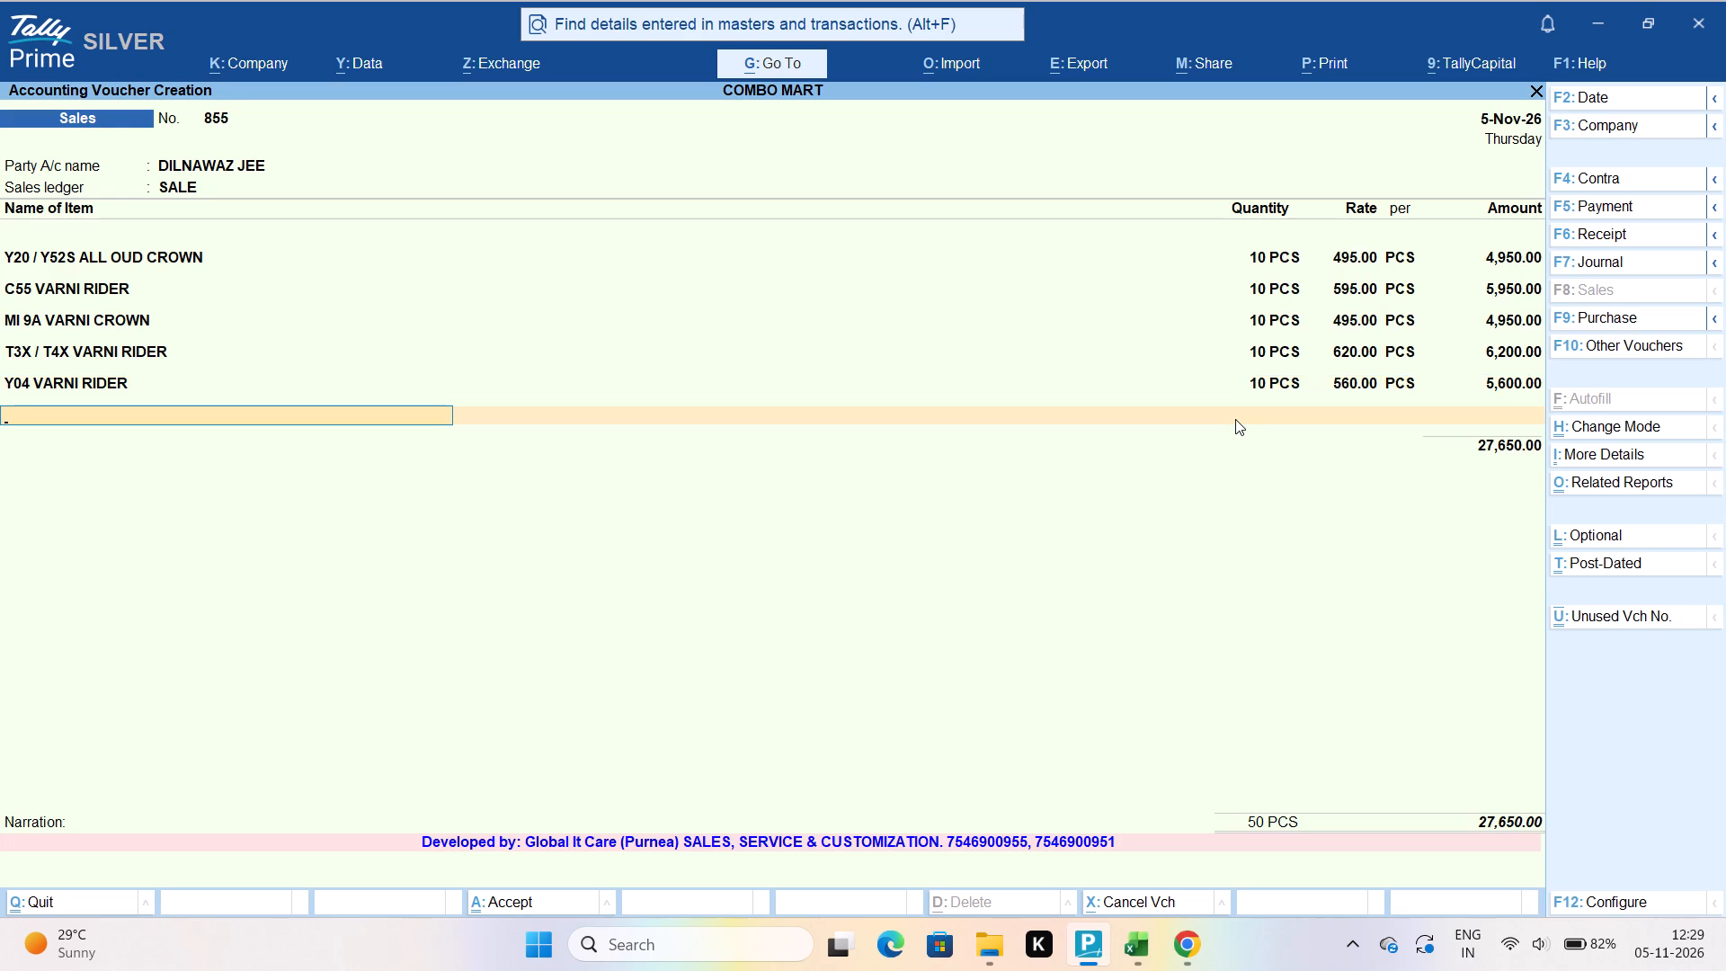
pyautogui.write('14C')
pyautogui.press('space')
pyautogui.write('OUD')
pyautogui.press('Return')
pyautogui.press('Return')
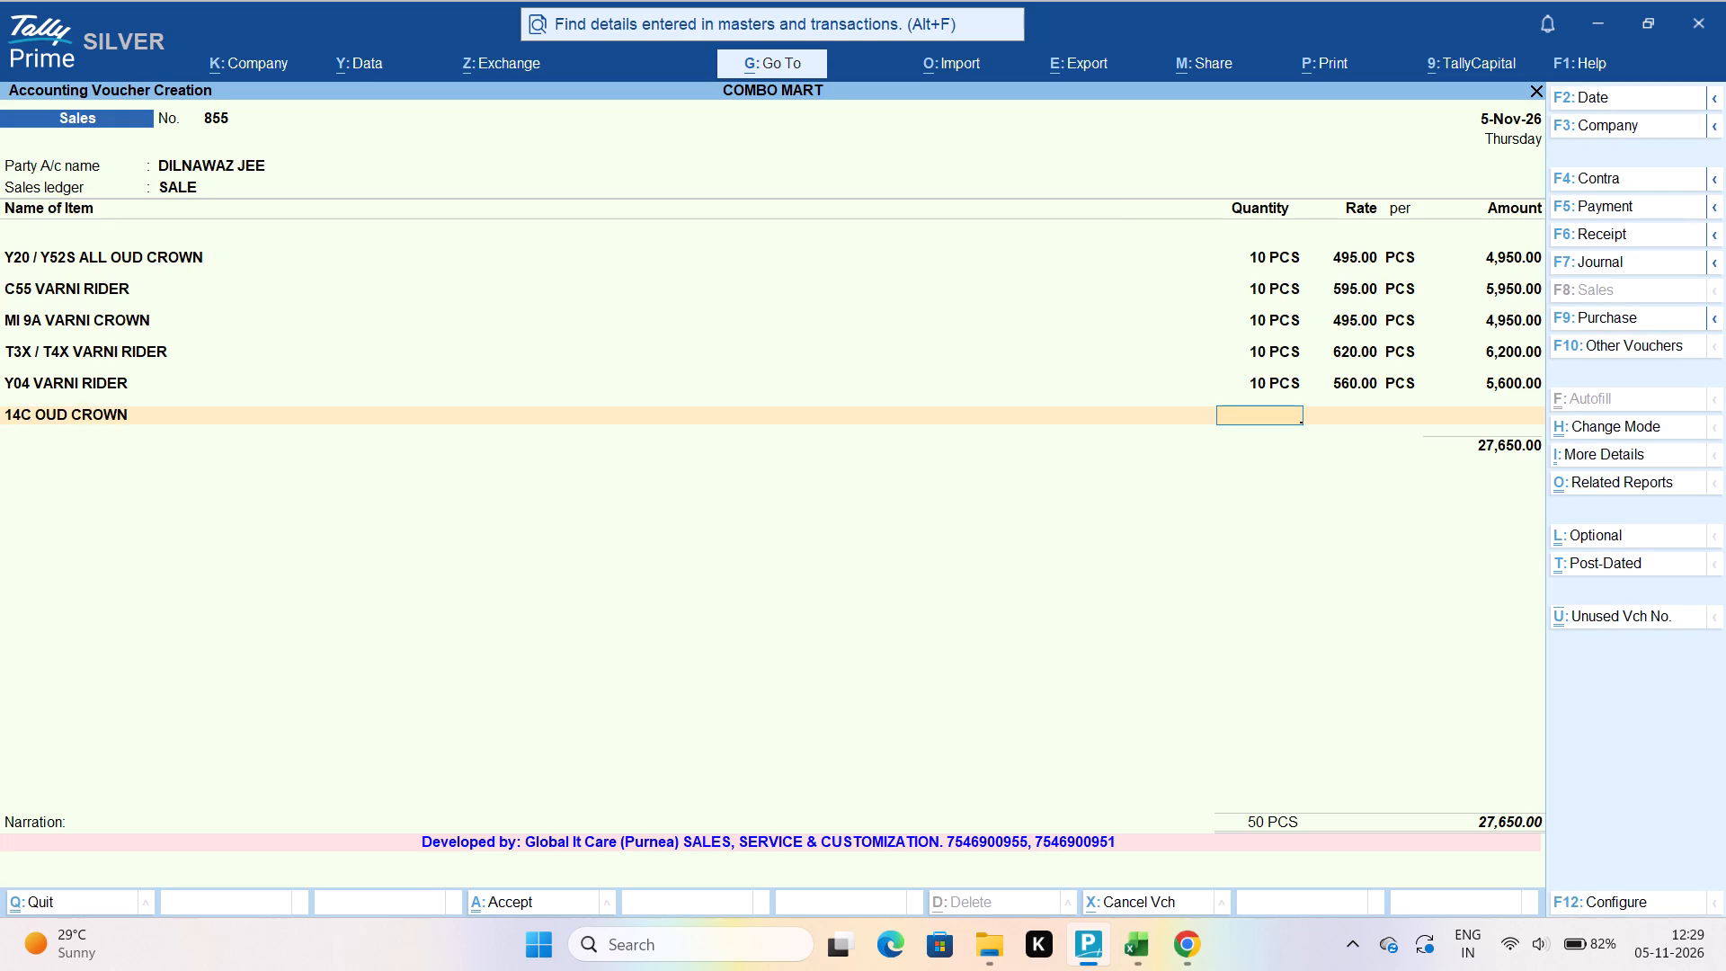
pyautogui.press('9')
pyautogui.press('Return')
pyautogui.write('530')
pyautogui.press('Return')
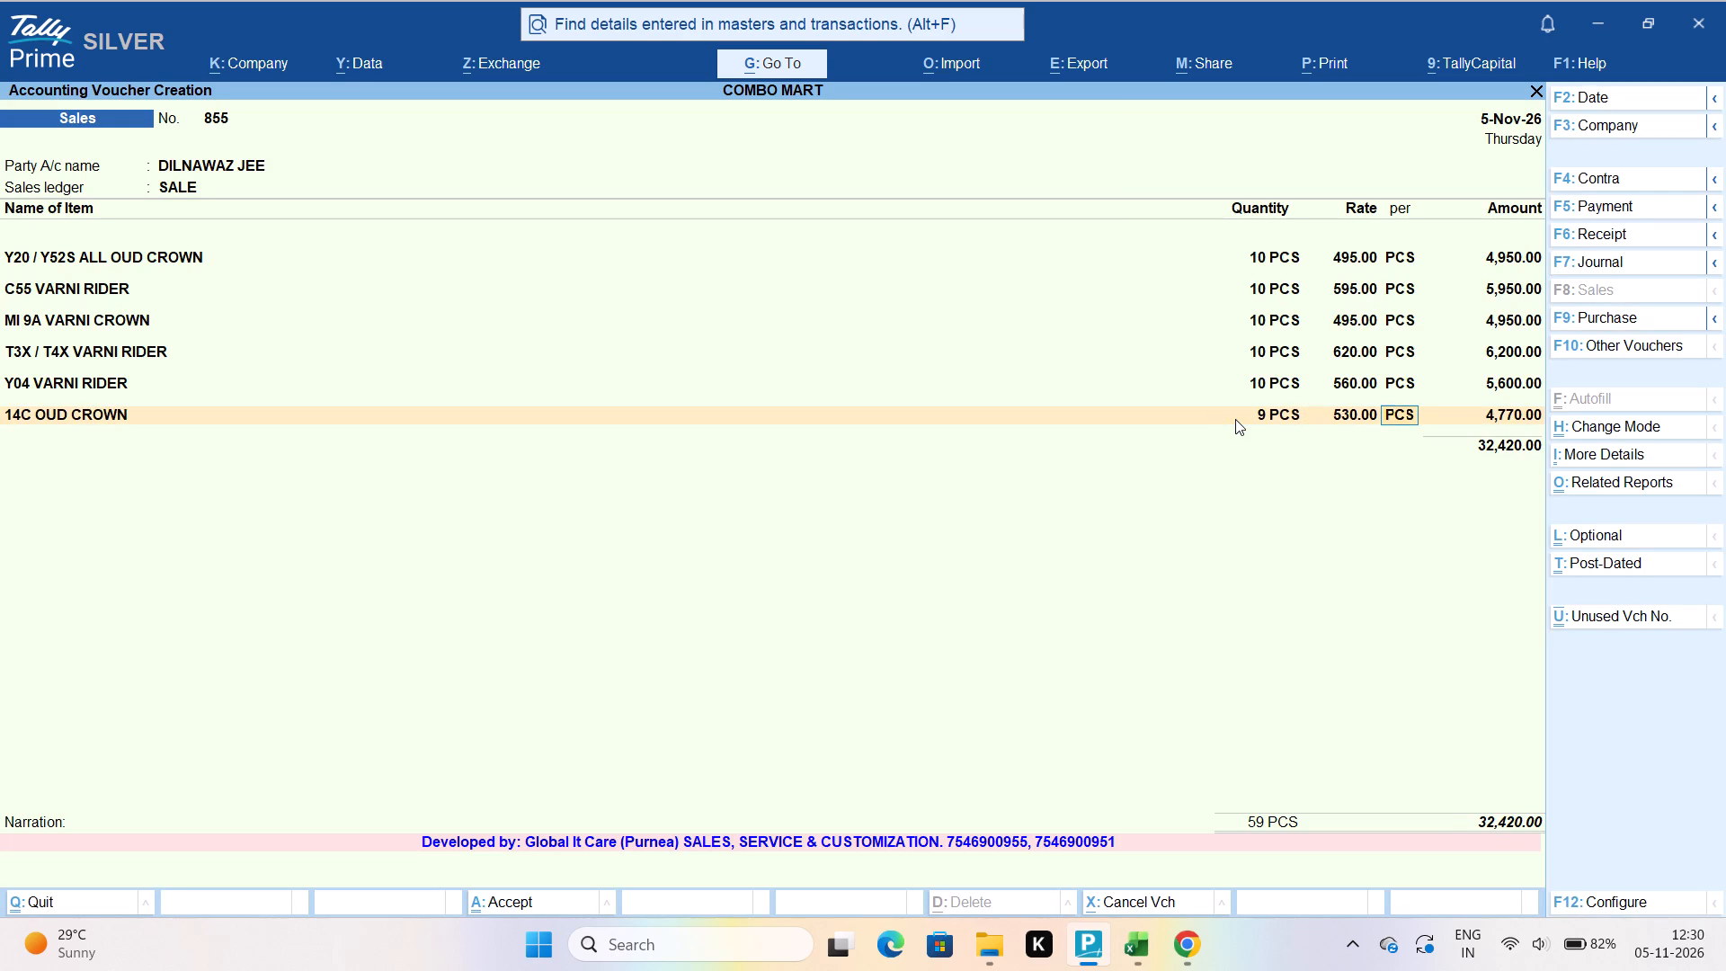
pyautogui.press('Return')
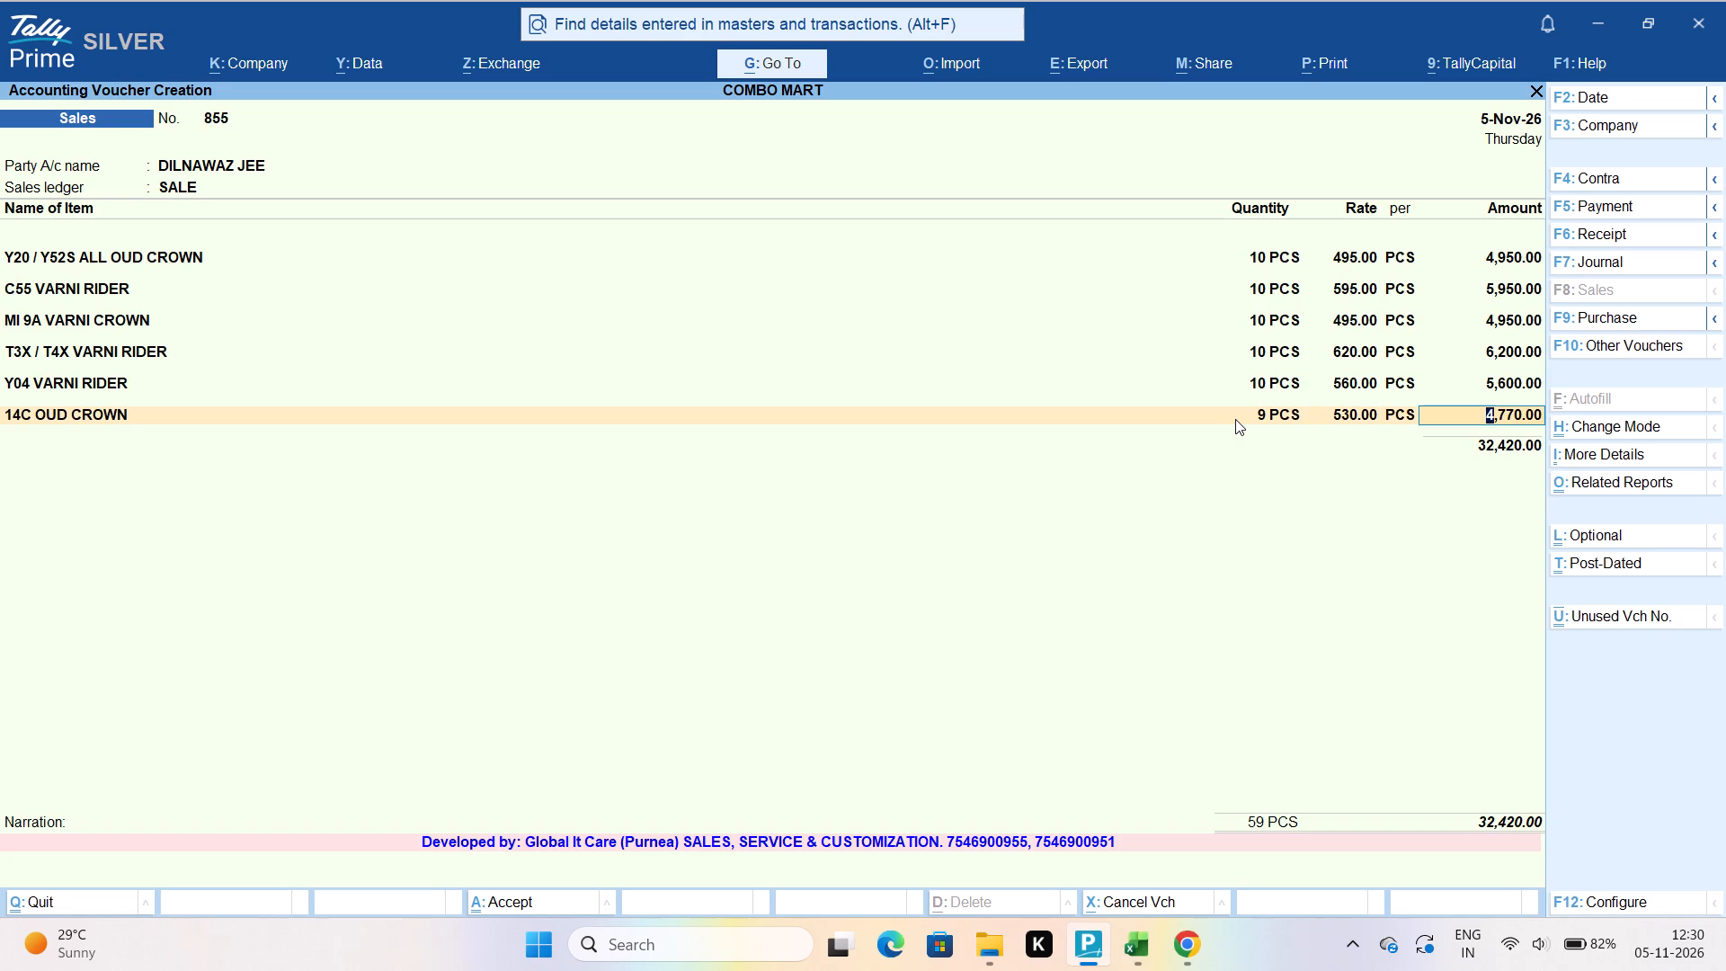
pyautogui.press('Return')
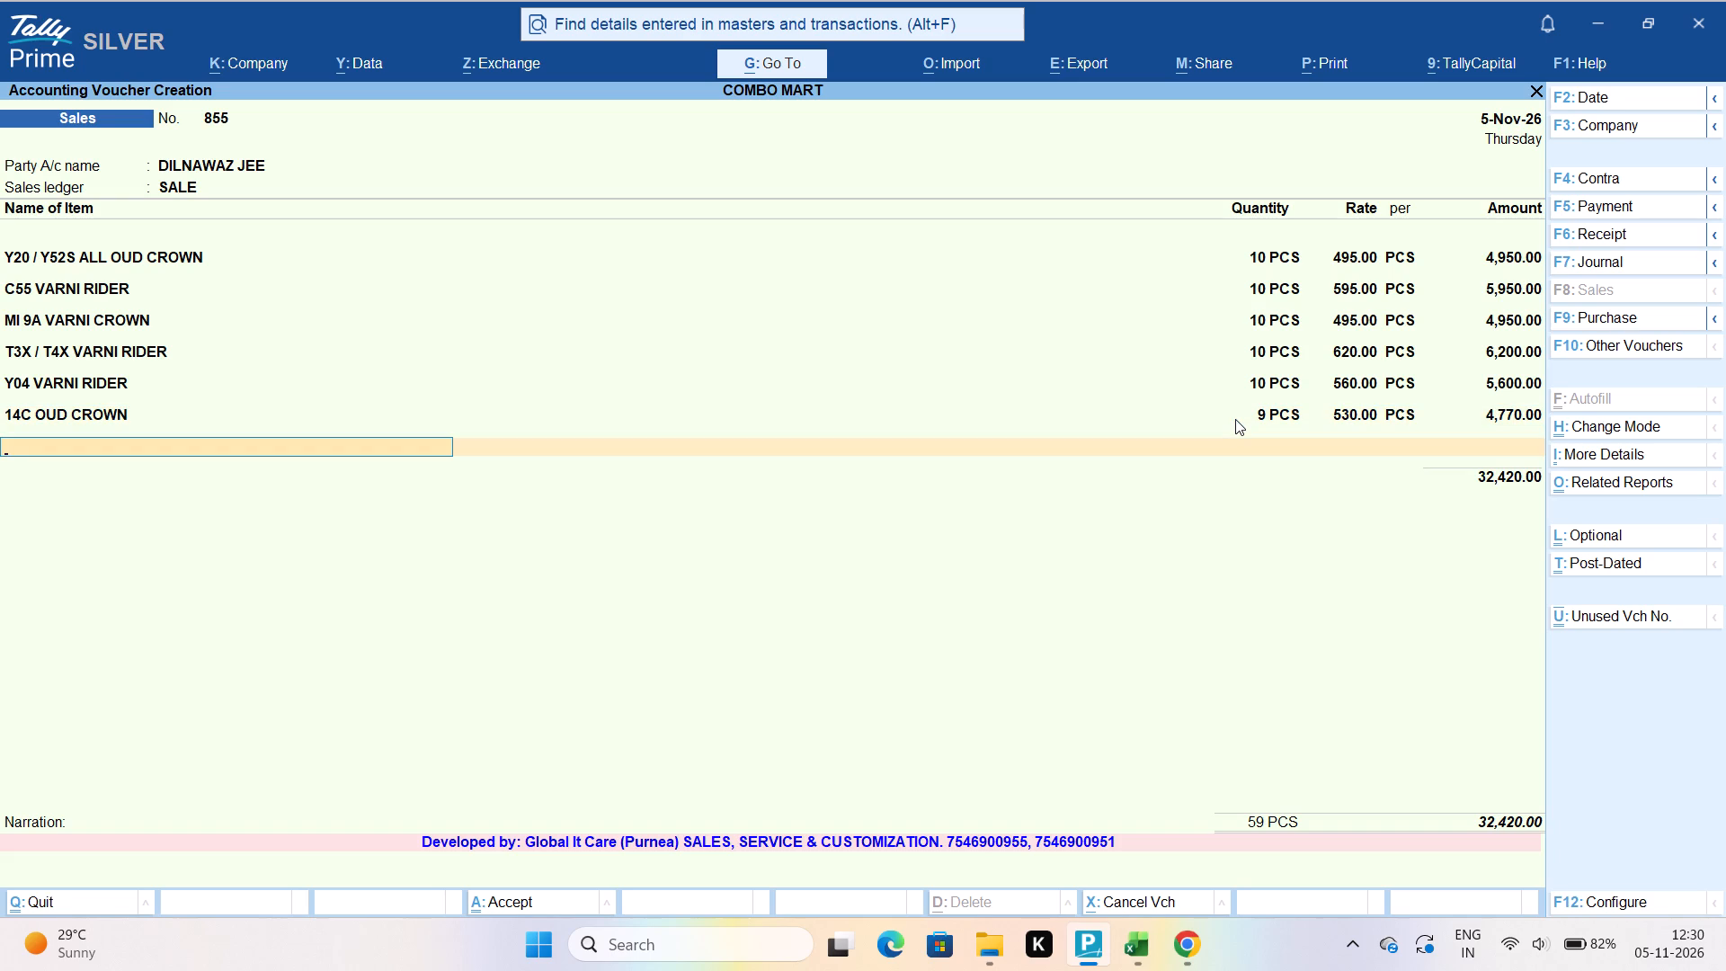
# Add the stock item C11 / C12 / C15 100% OG CC FLEX with a quantity of 2 PCS at a rate of 70.
pyautogui.write('C11')
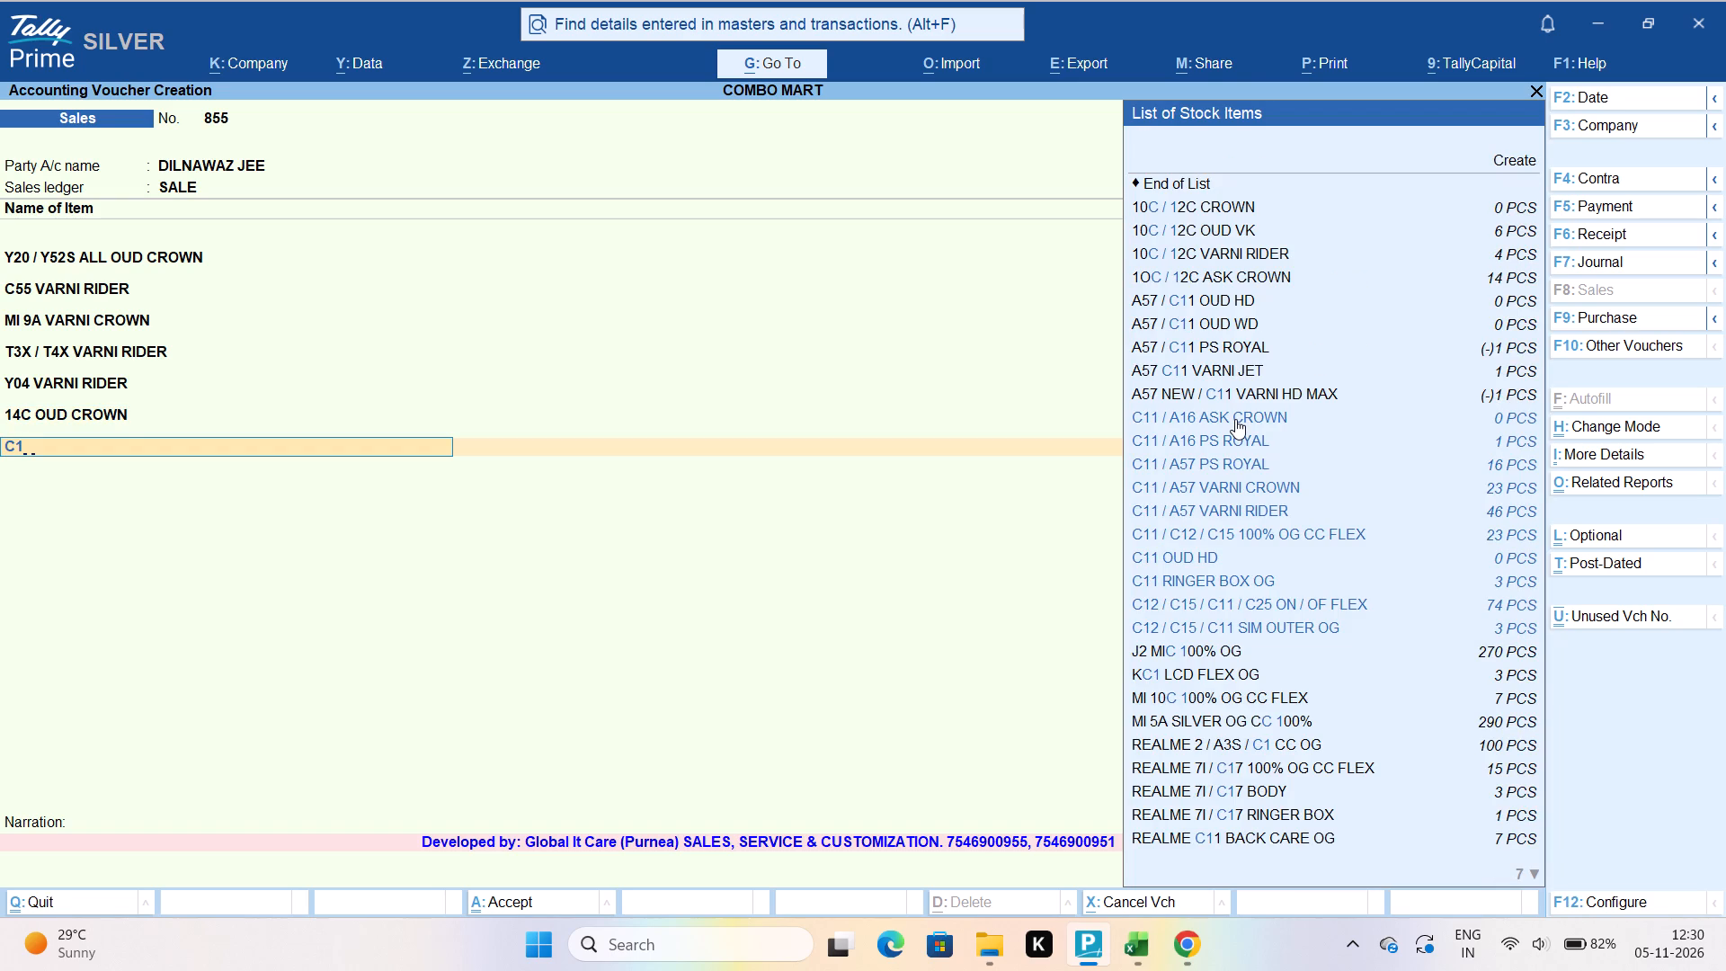
pyautogui.press('Down')
pyautogui.press('Down')
pyautogui.press('Down')
pyautogui.press('Down')
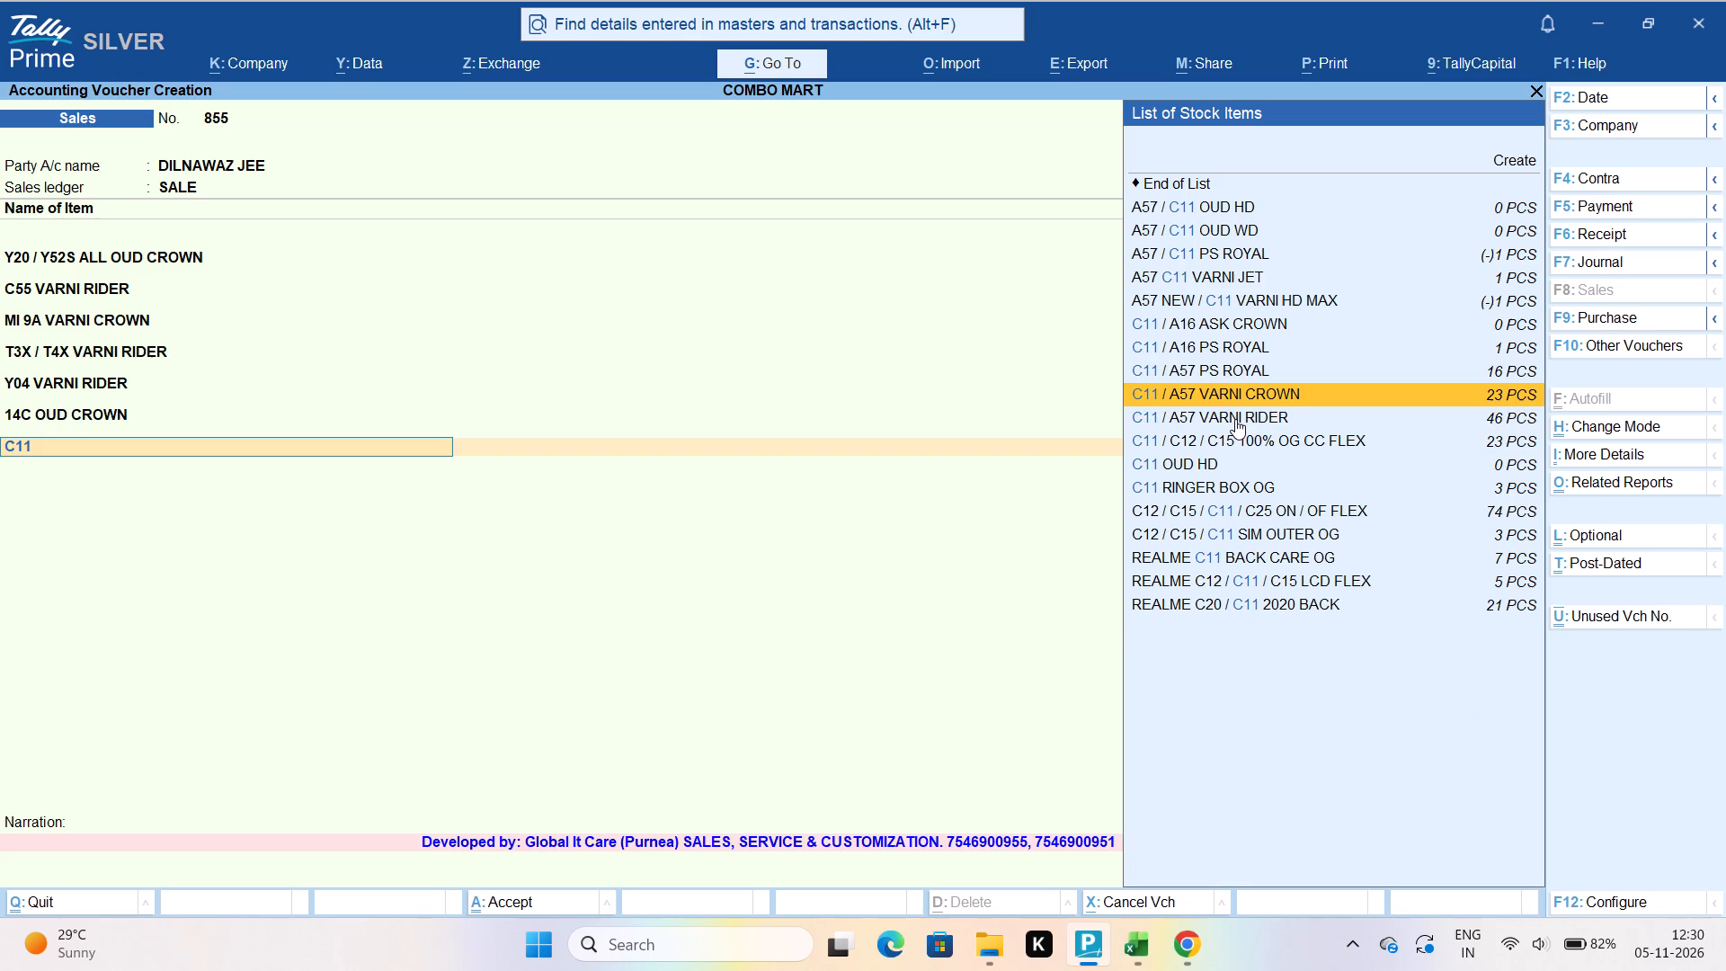
pyautogui.press('Down')
pyautogui.press('Down')
pyautogui.press('Return')
pyautogui.press('Return')
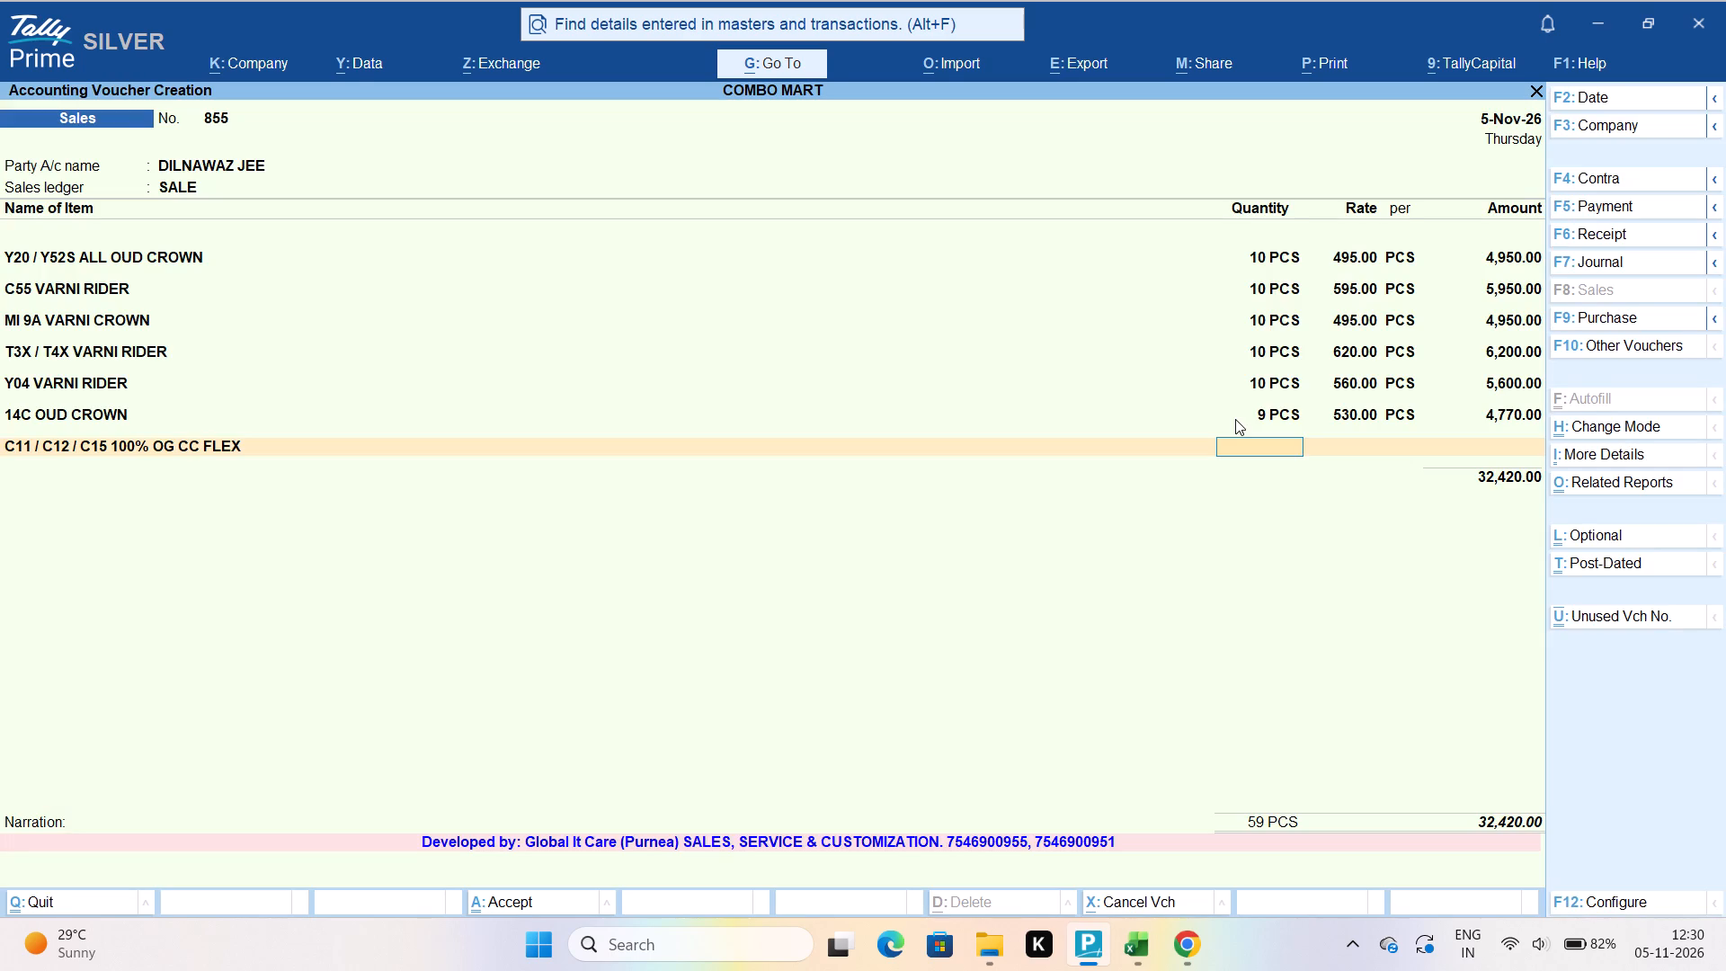
pyautogui.press('2')
pyautogui.press('Return')
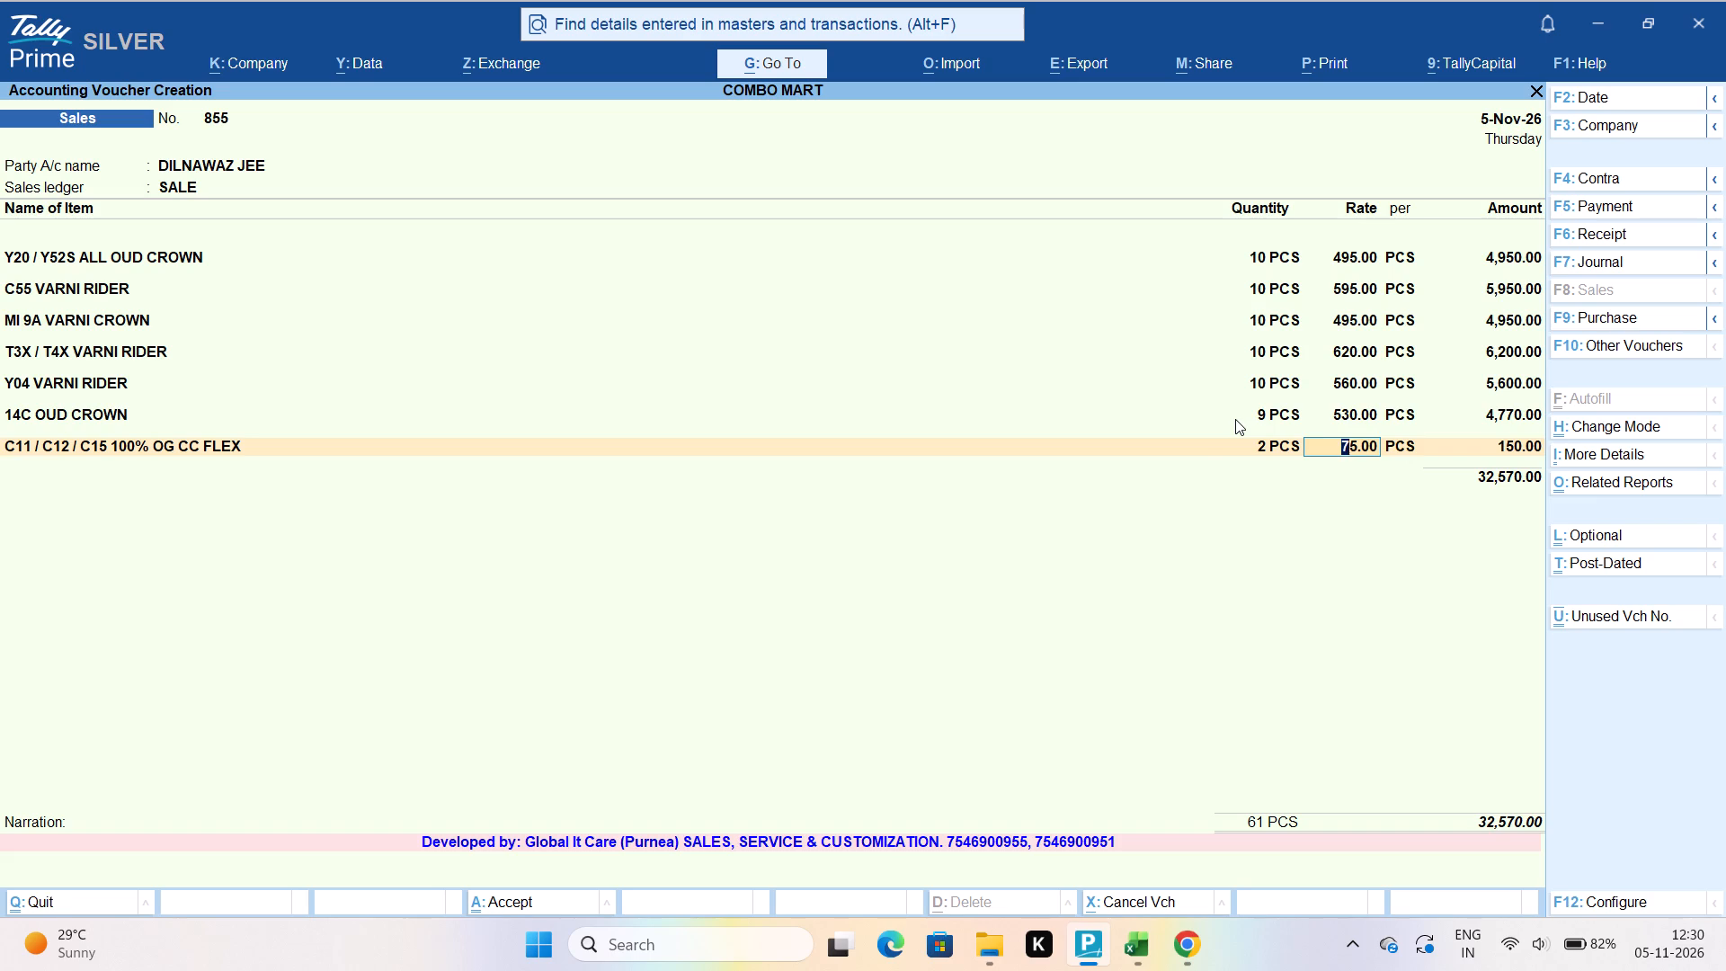
pyautogui.write('70')
pyautogui.press('Return')
pyautogui.press('Return')
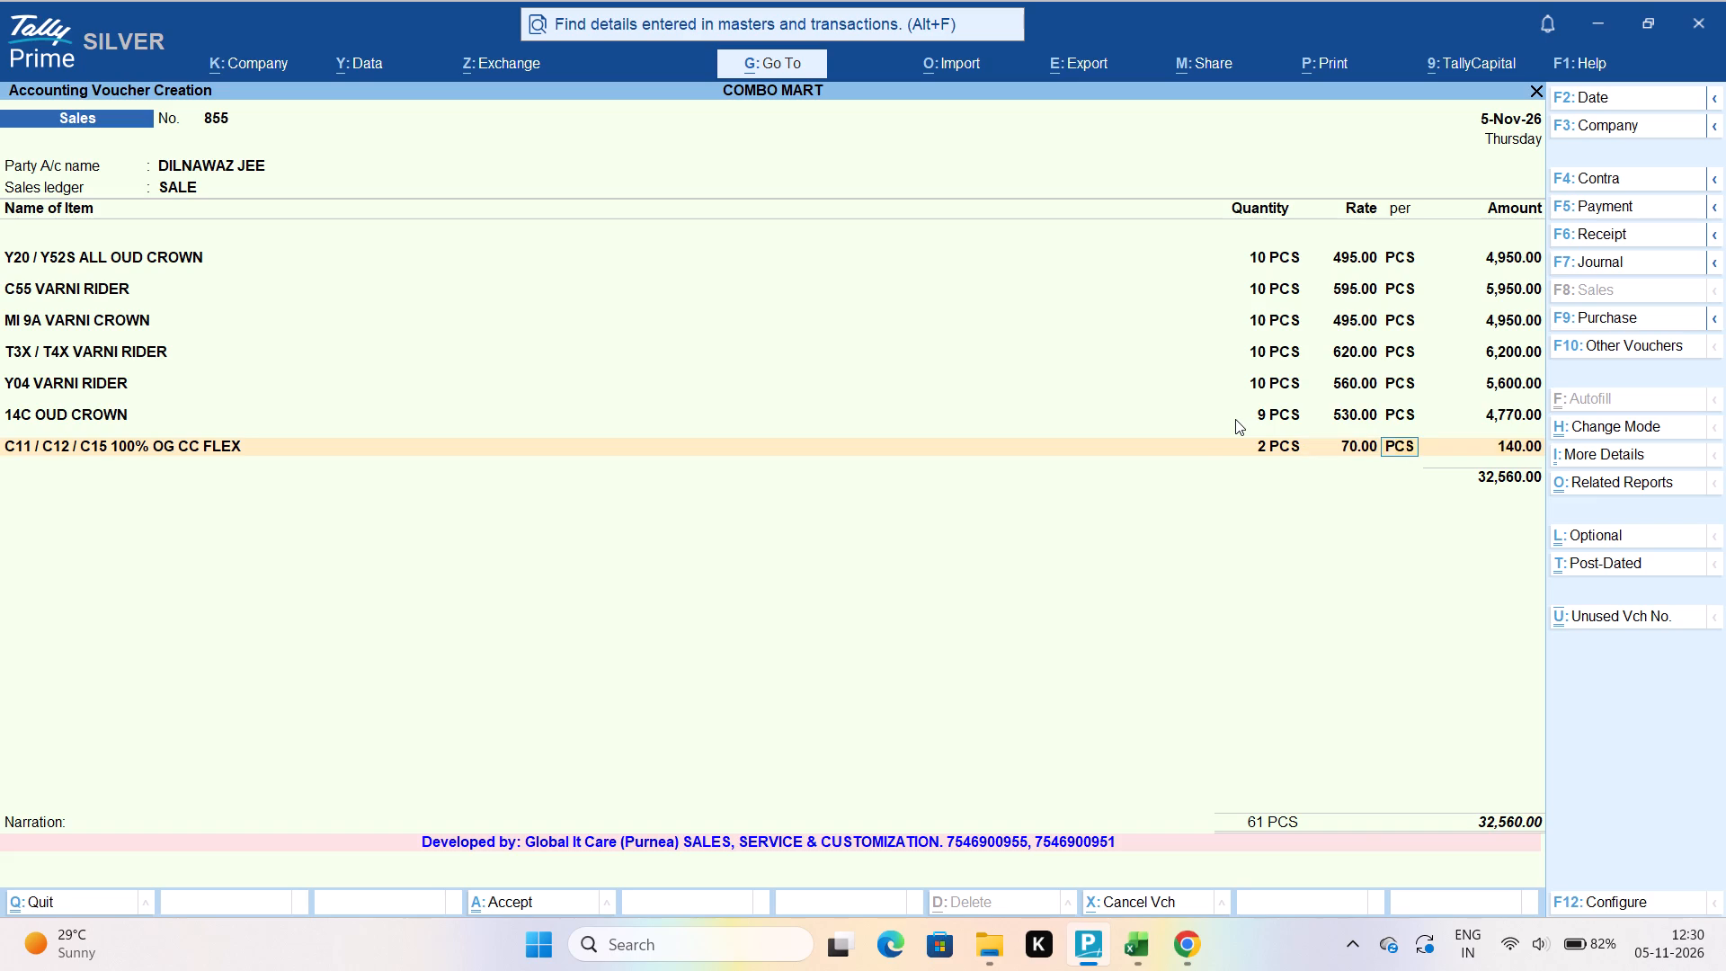
pyautogui.press('Return')
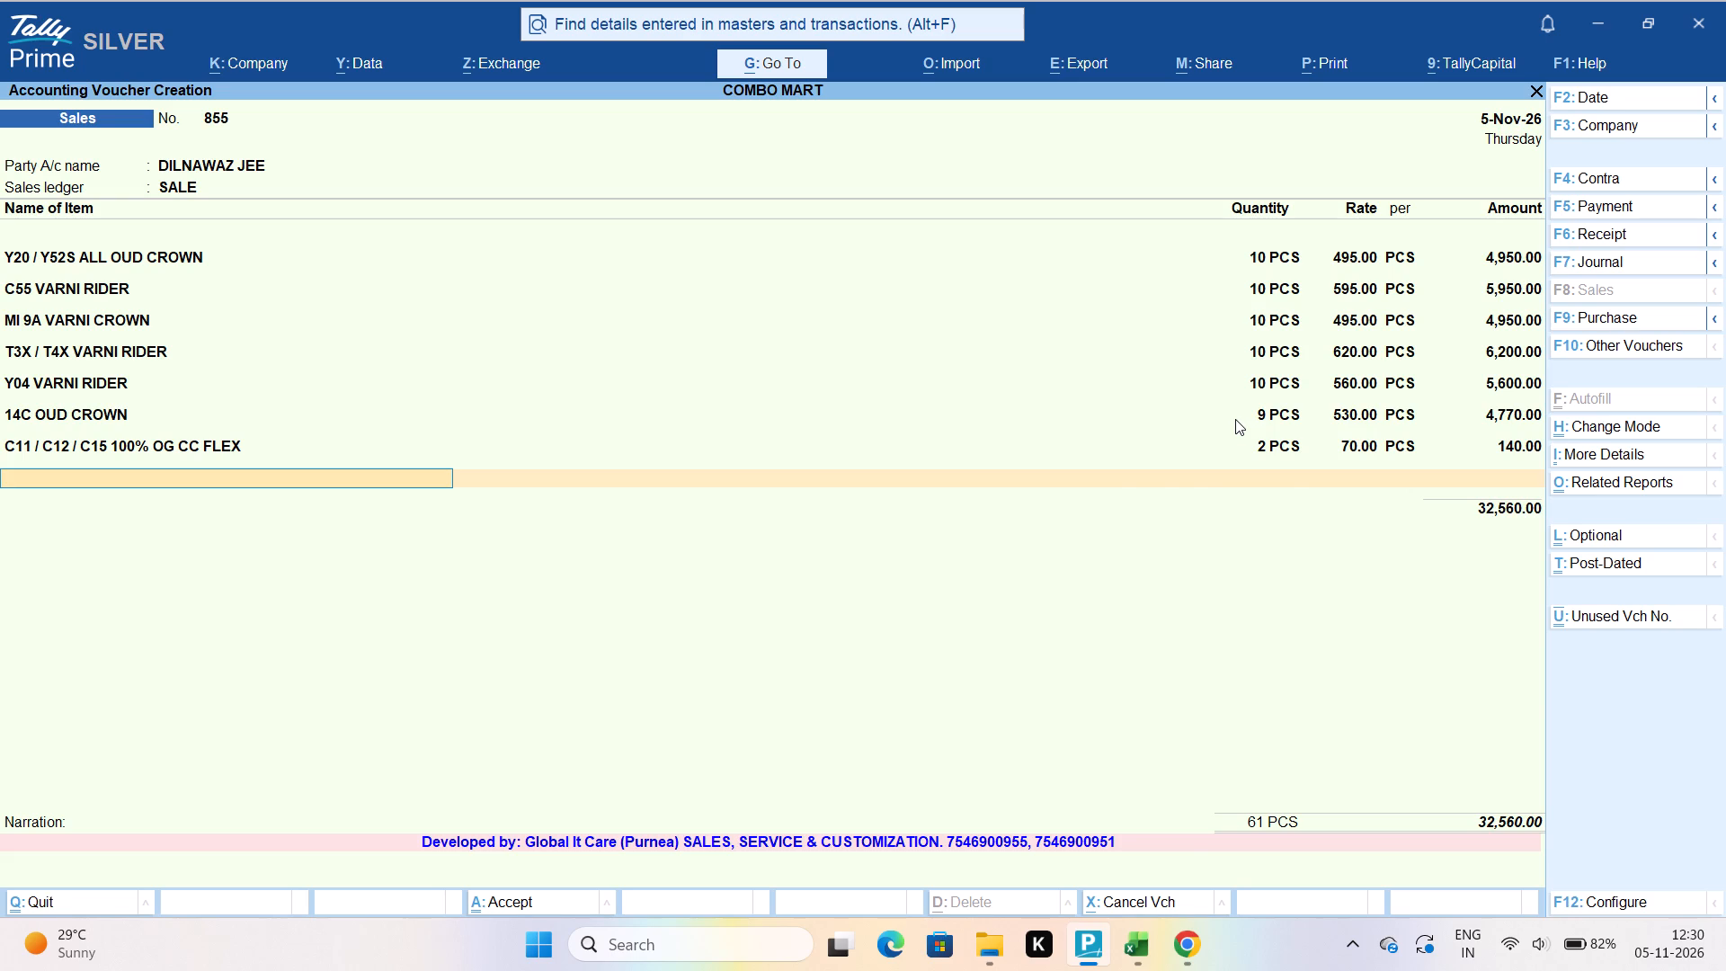
# Add the stock item SAMSUNG A13 4G FRAME with a quantity of 3 PCS at a rate of 70.
pyautogui.write('A13')
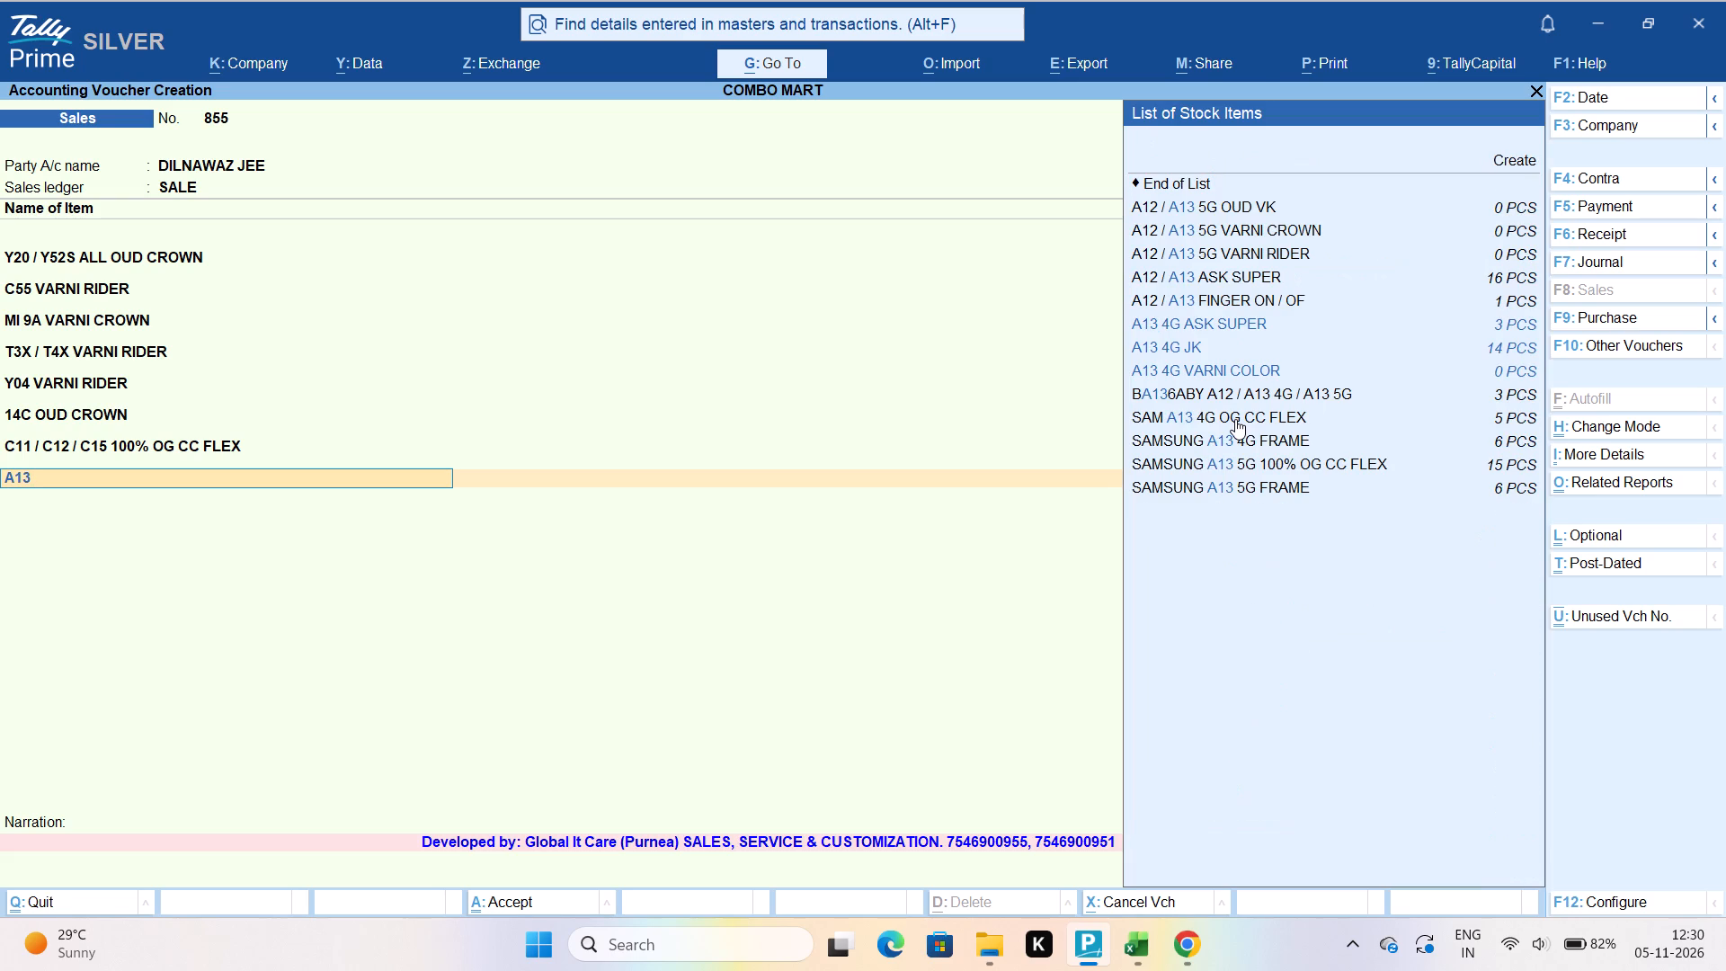
pyautogui.write('4G')
pyautogui.press('space')
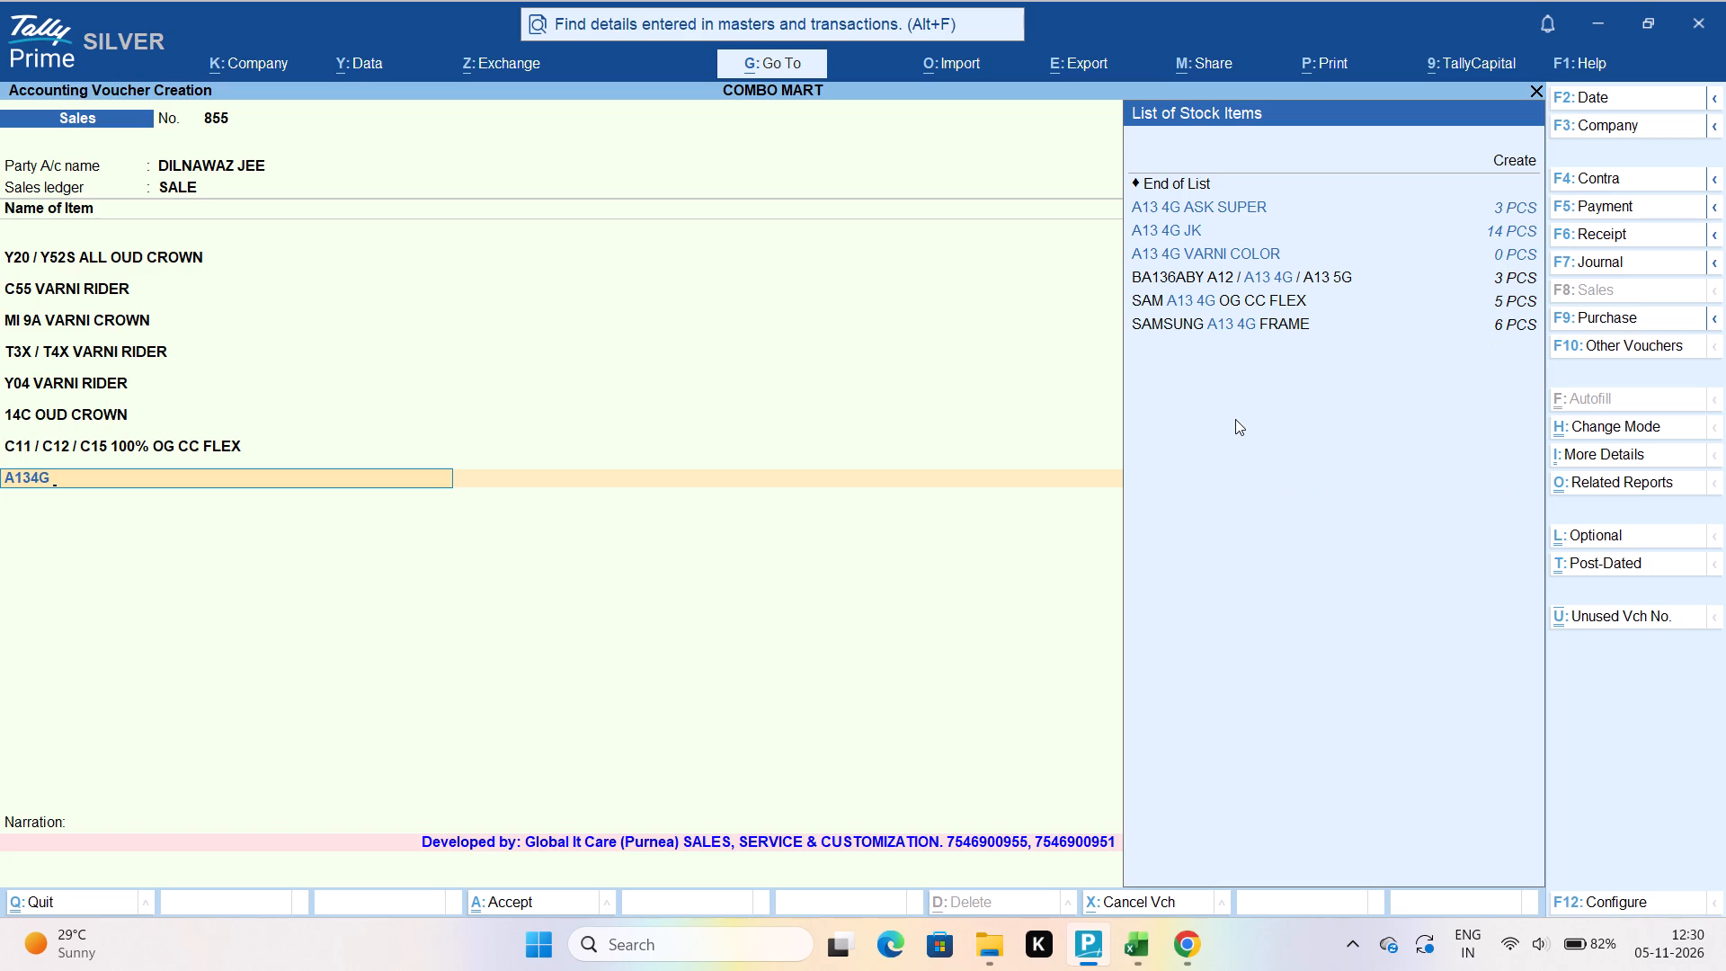
pyautogui.press('Down')
pyautogui.press('Down')
pyautogui.press('Down')
pyautogui.press('Down')
pyautogui.press('Down')
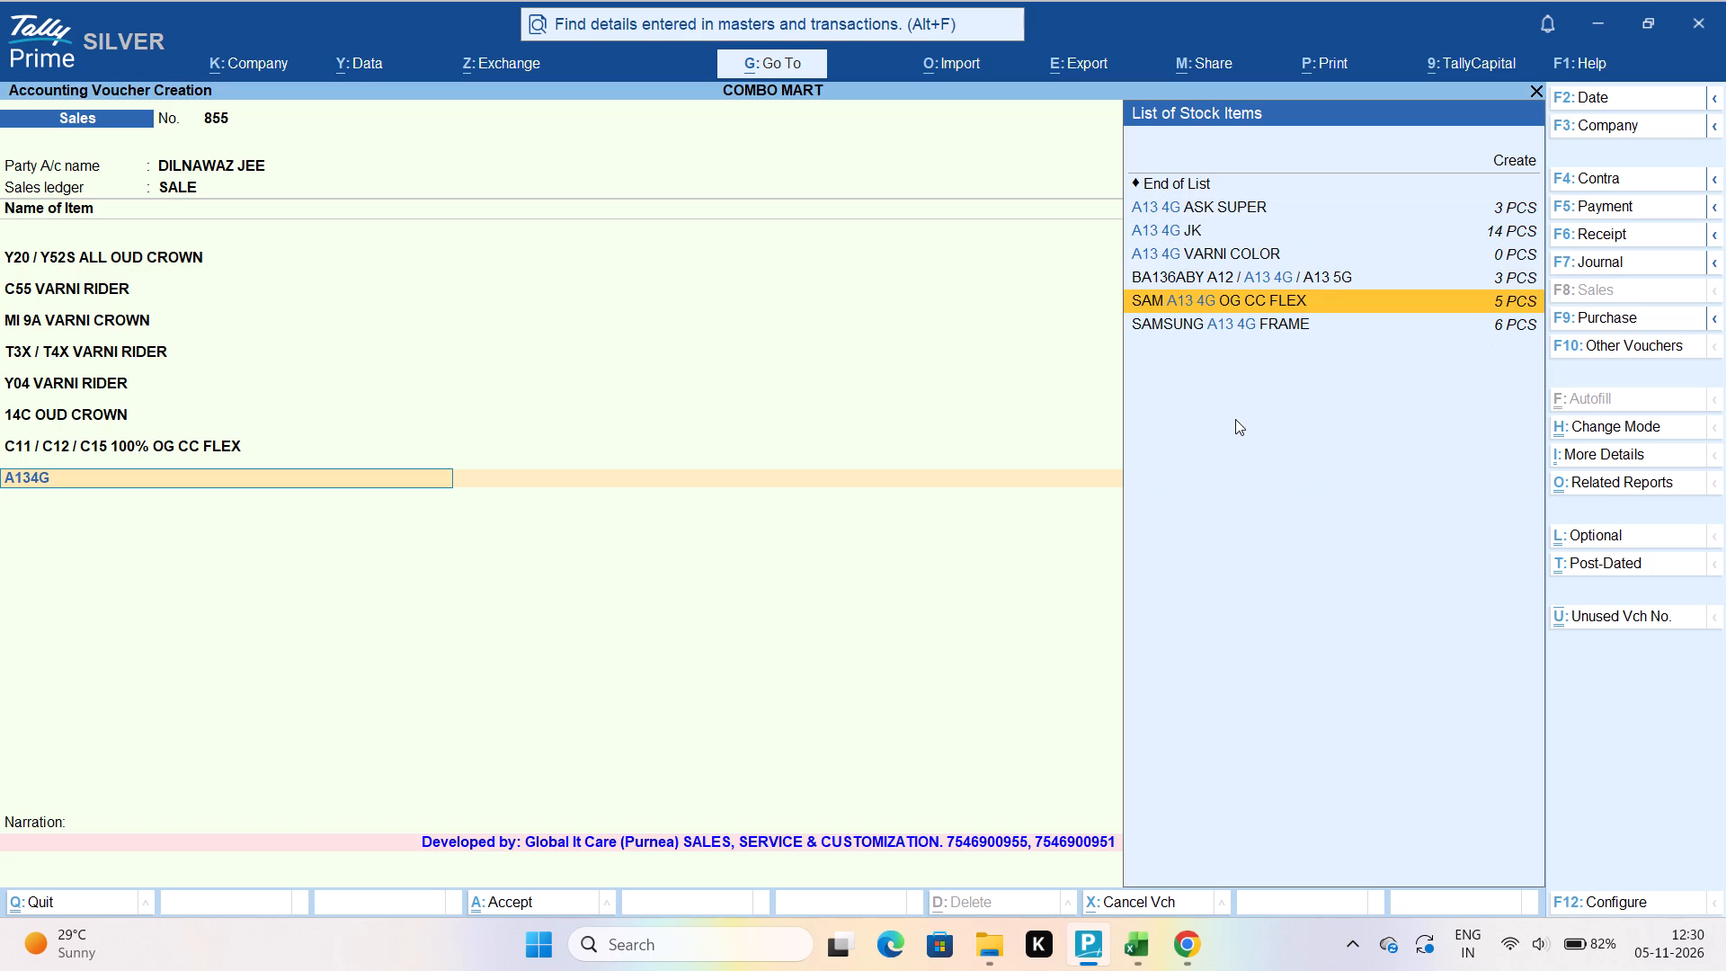
pyautogui.press('Down')
pyautogui.press('Return')
pyautogui.press('Return')
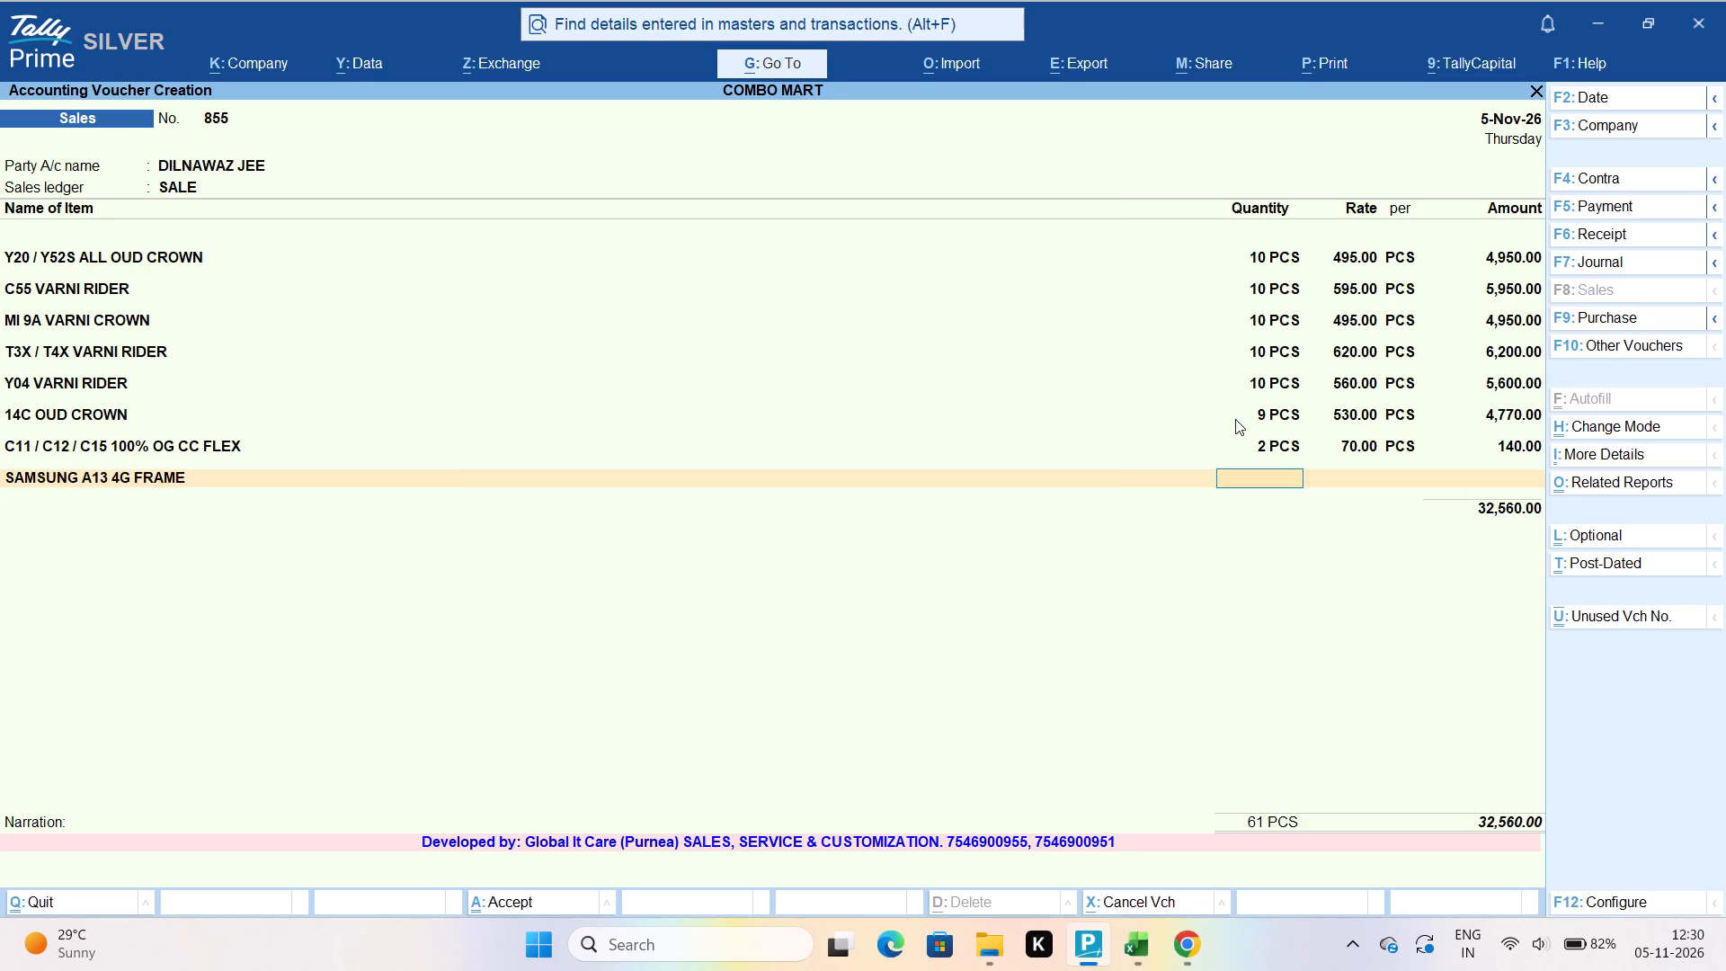
pyautogui.press('3')
pyautogui.press('Return')
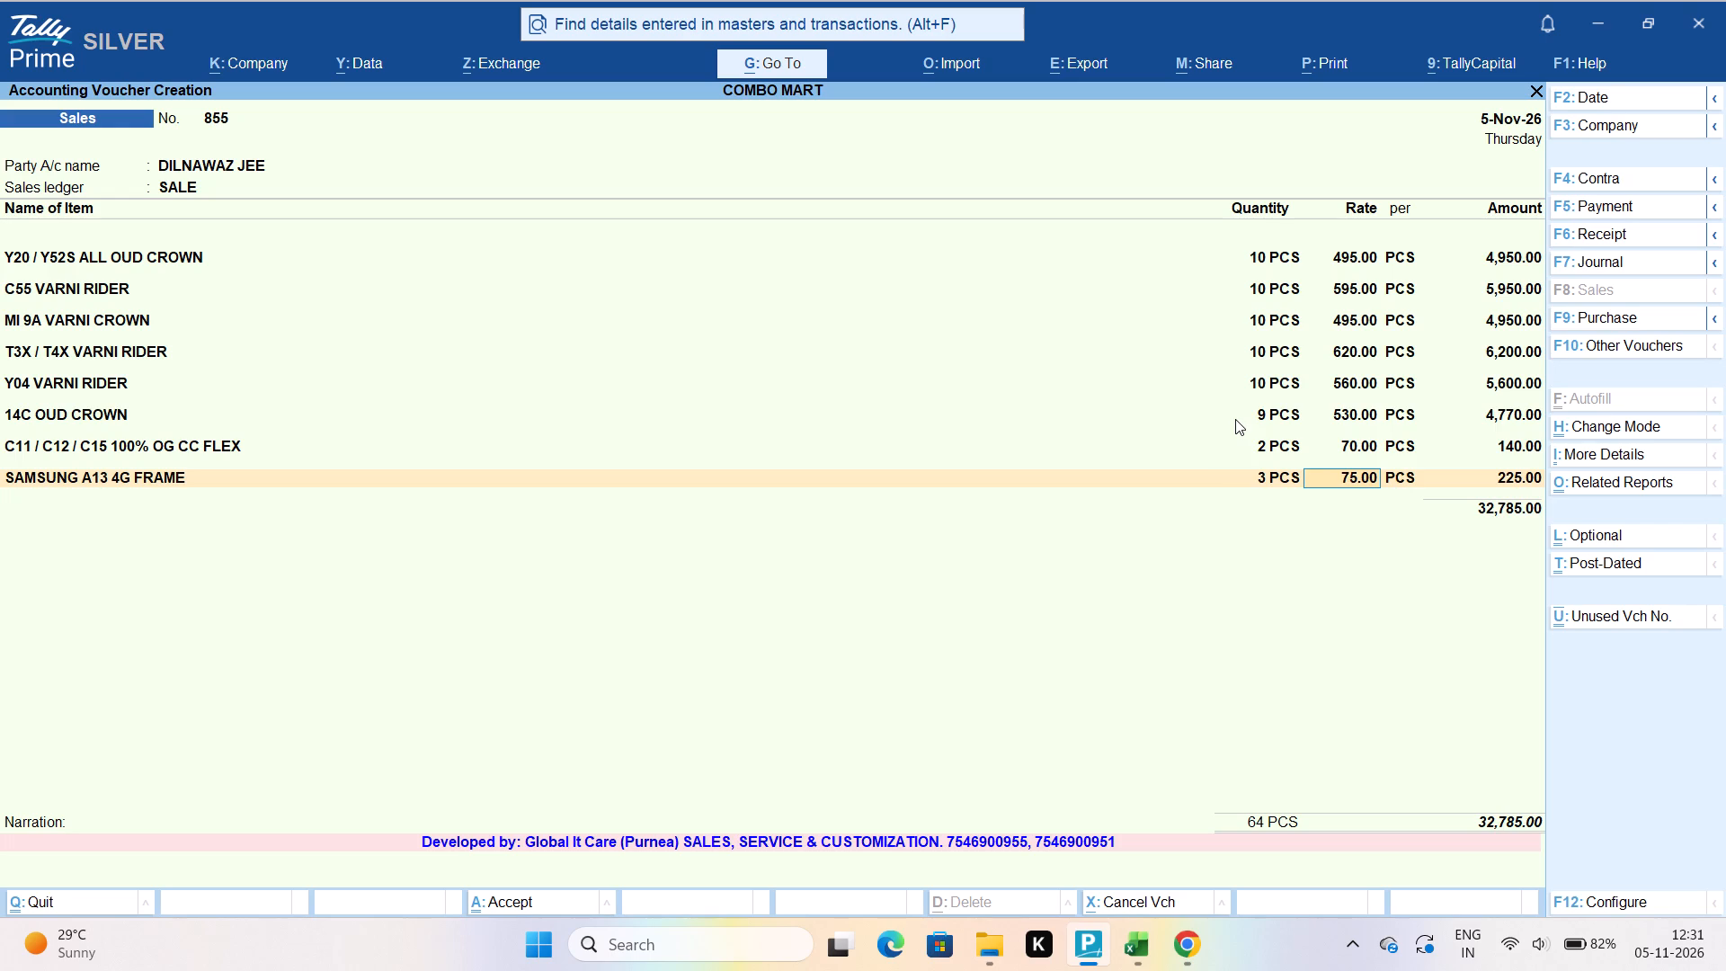
pyautogui.write('70')
pyautogui.press('Return')
pyautogui.press('Return')
pyautogui.press('Return')
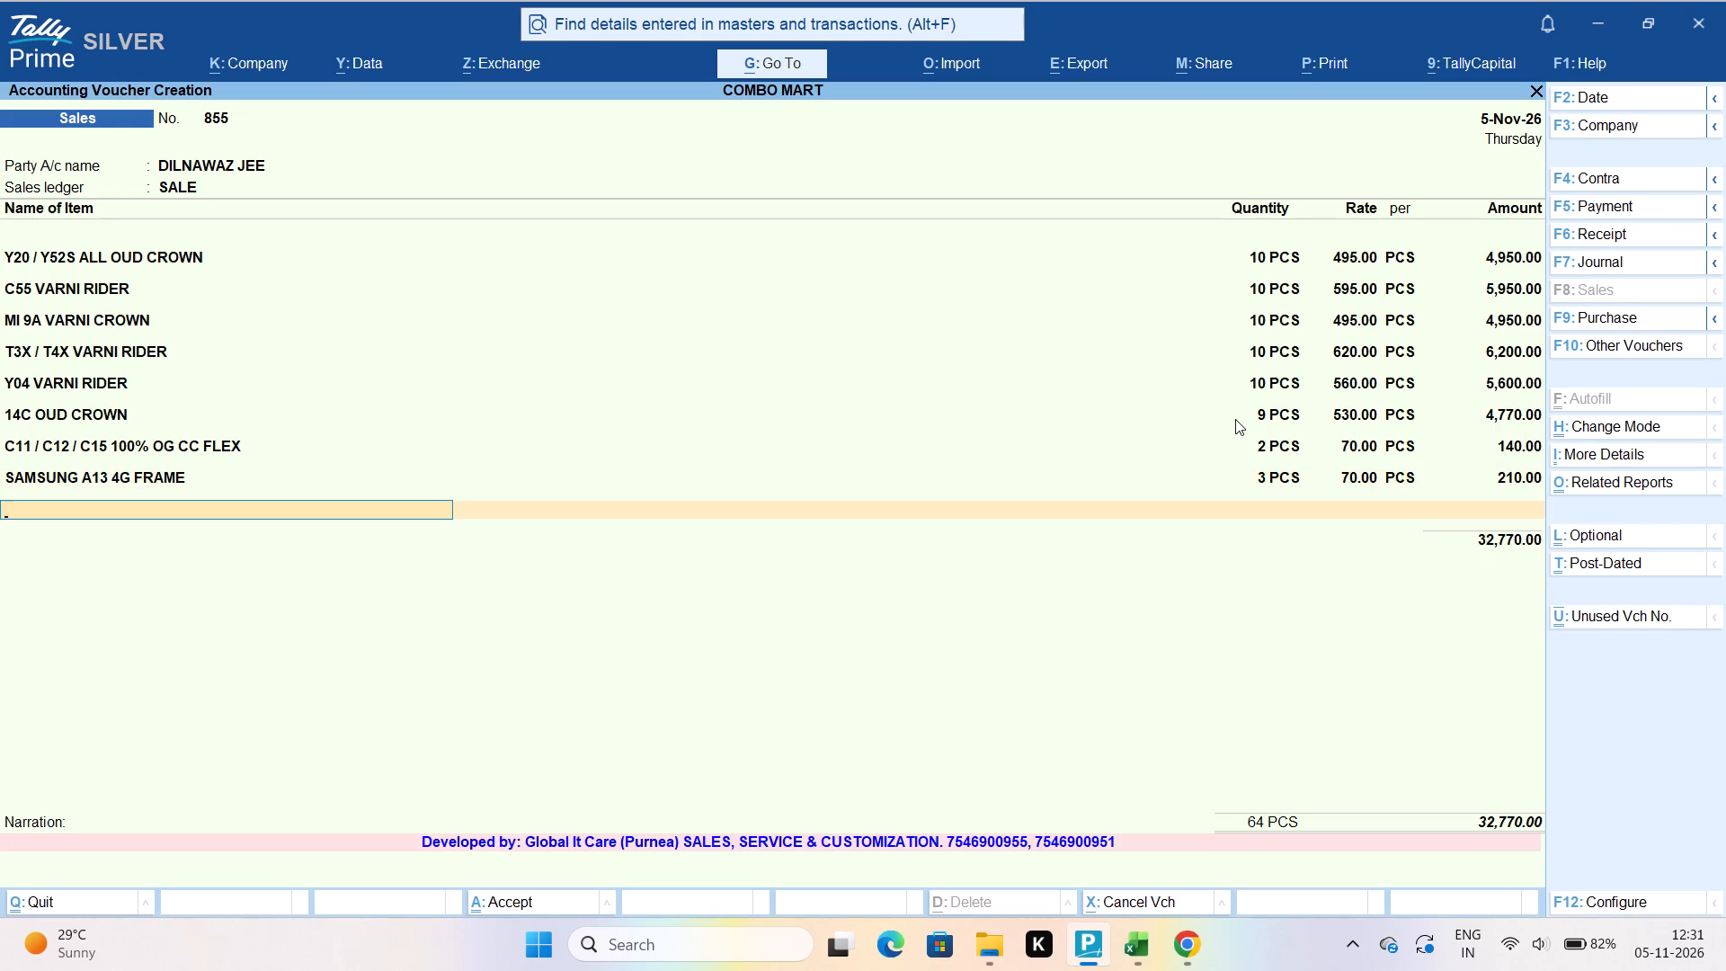
# Add the item BUS FARE 100 with a quantity of 1 PCS, keeping the suggested rate of 100.
pyautogui.write('BUS')
pyautogui.press('space')
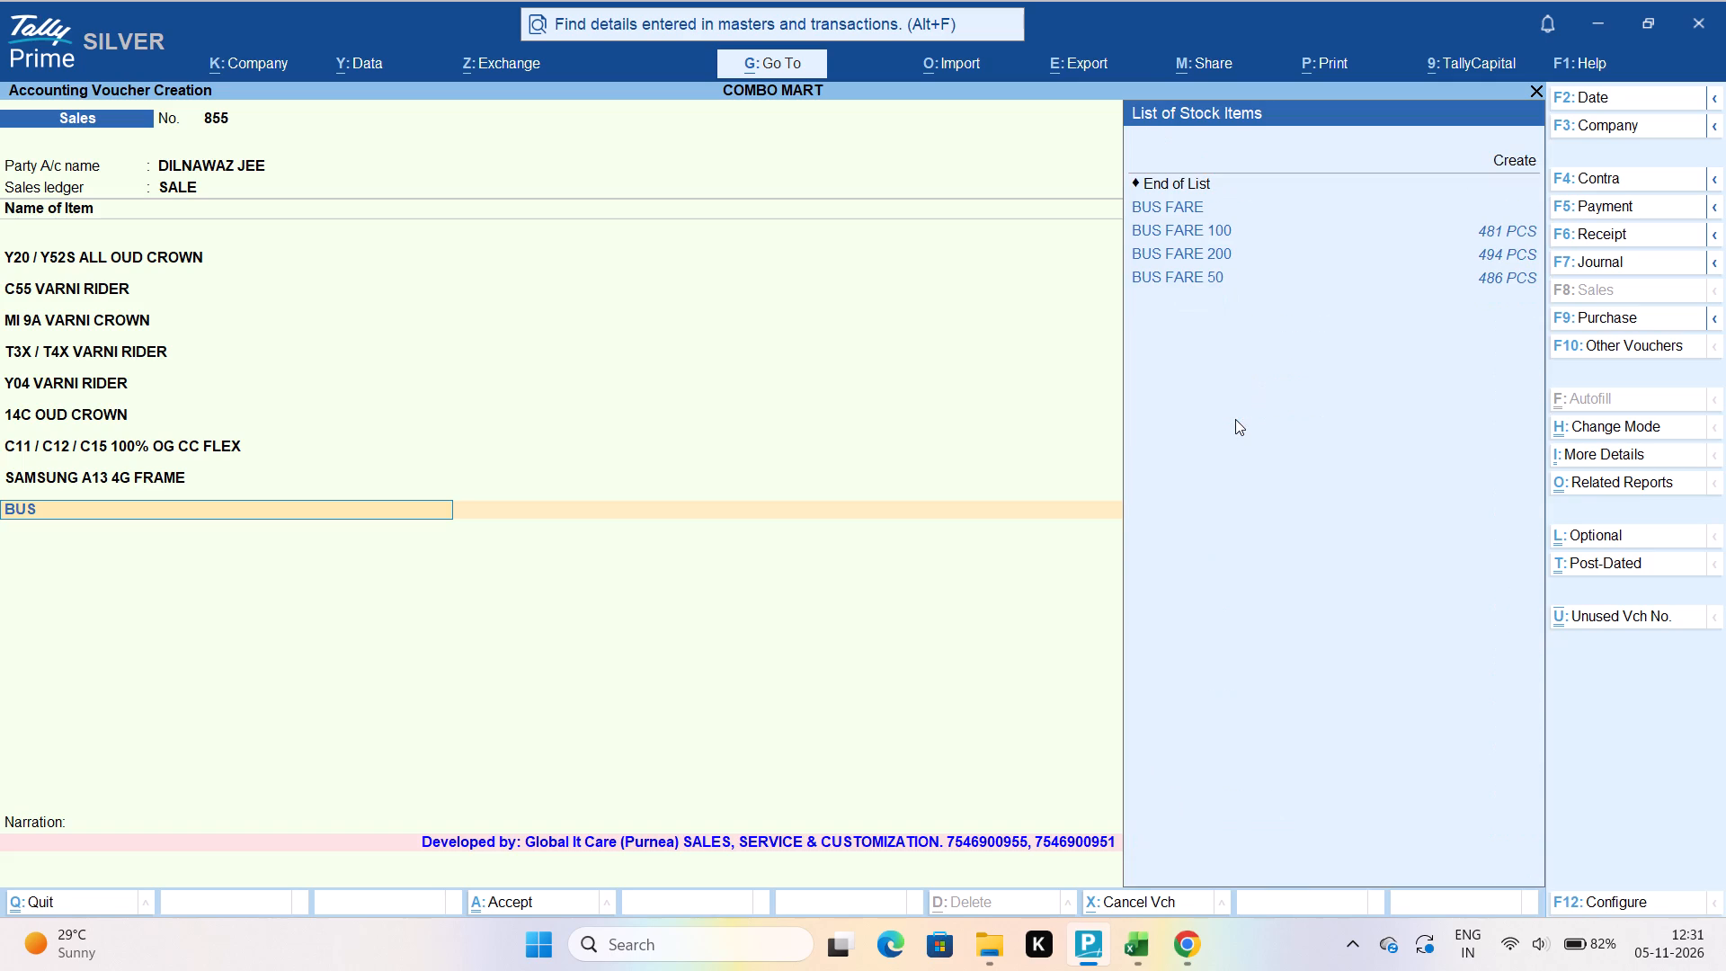
pyautogui.press('Down')
pyautogui.press('Down')
pyautogui.press('Return')
pyautogui.press('Return')
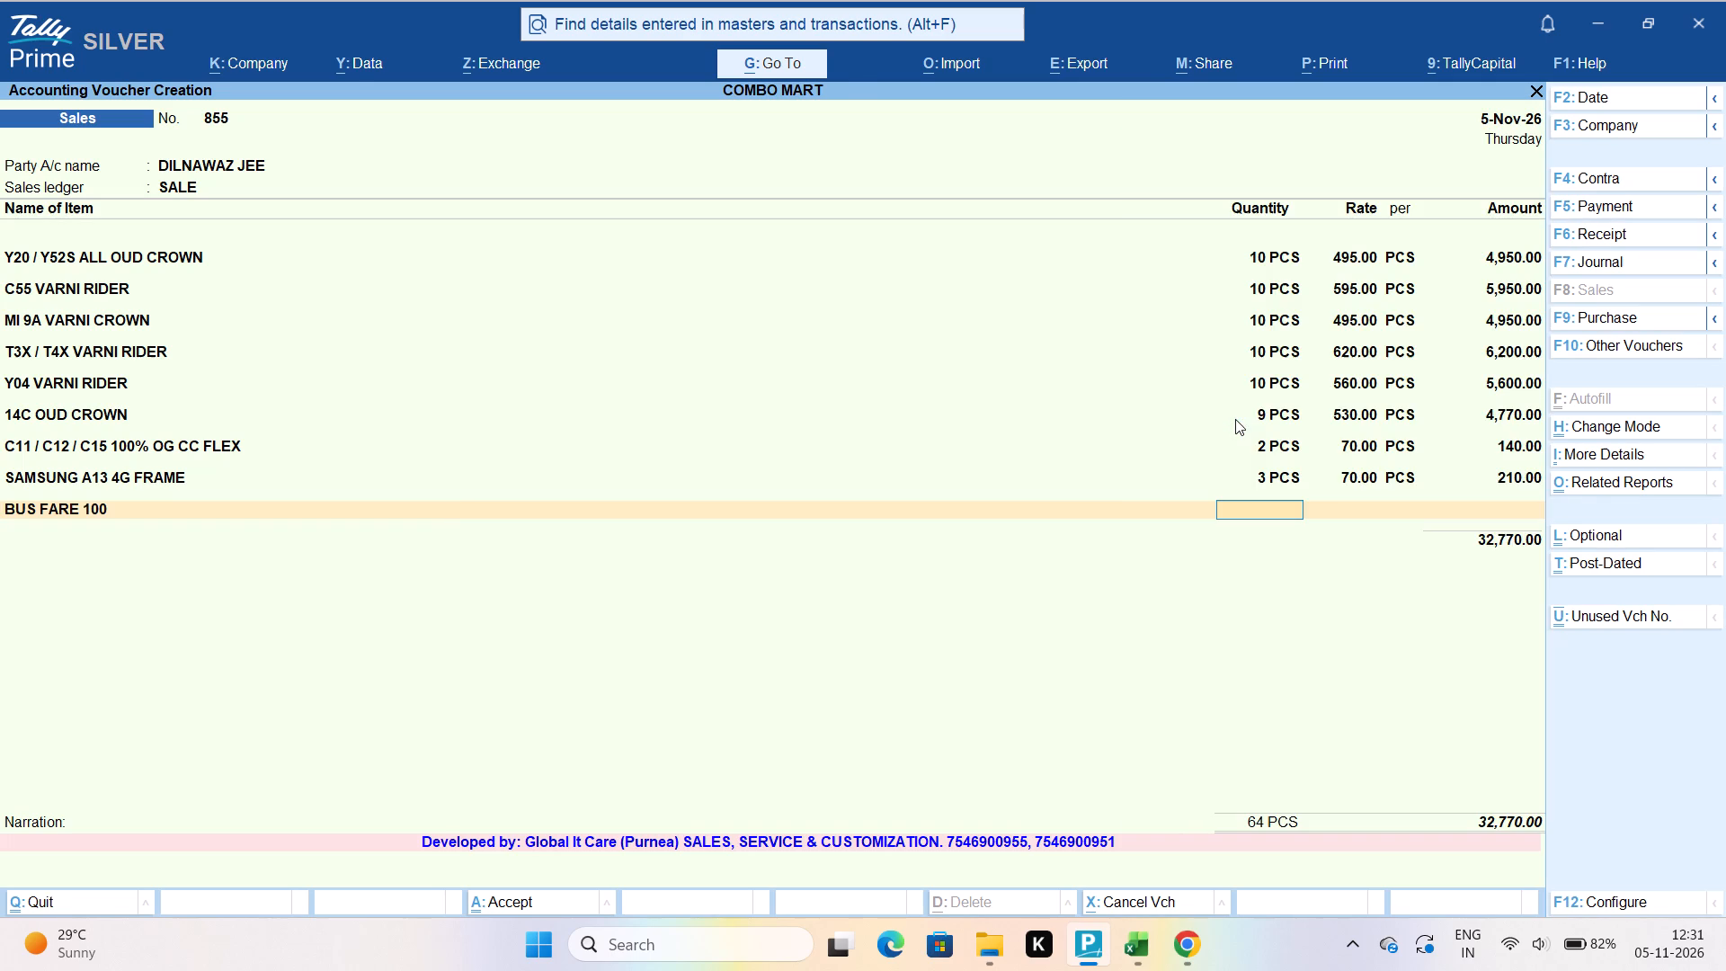
pyautogui.press('1')
pyautogui.press('Return')
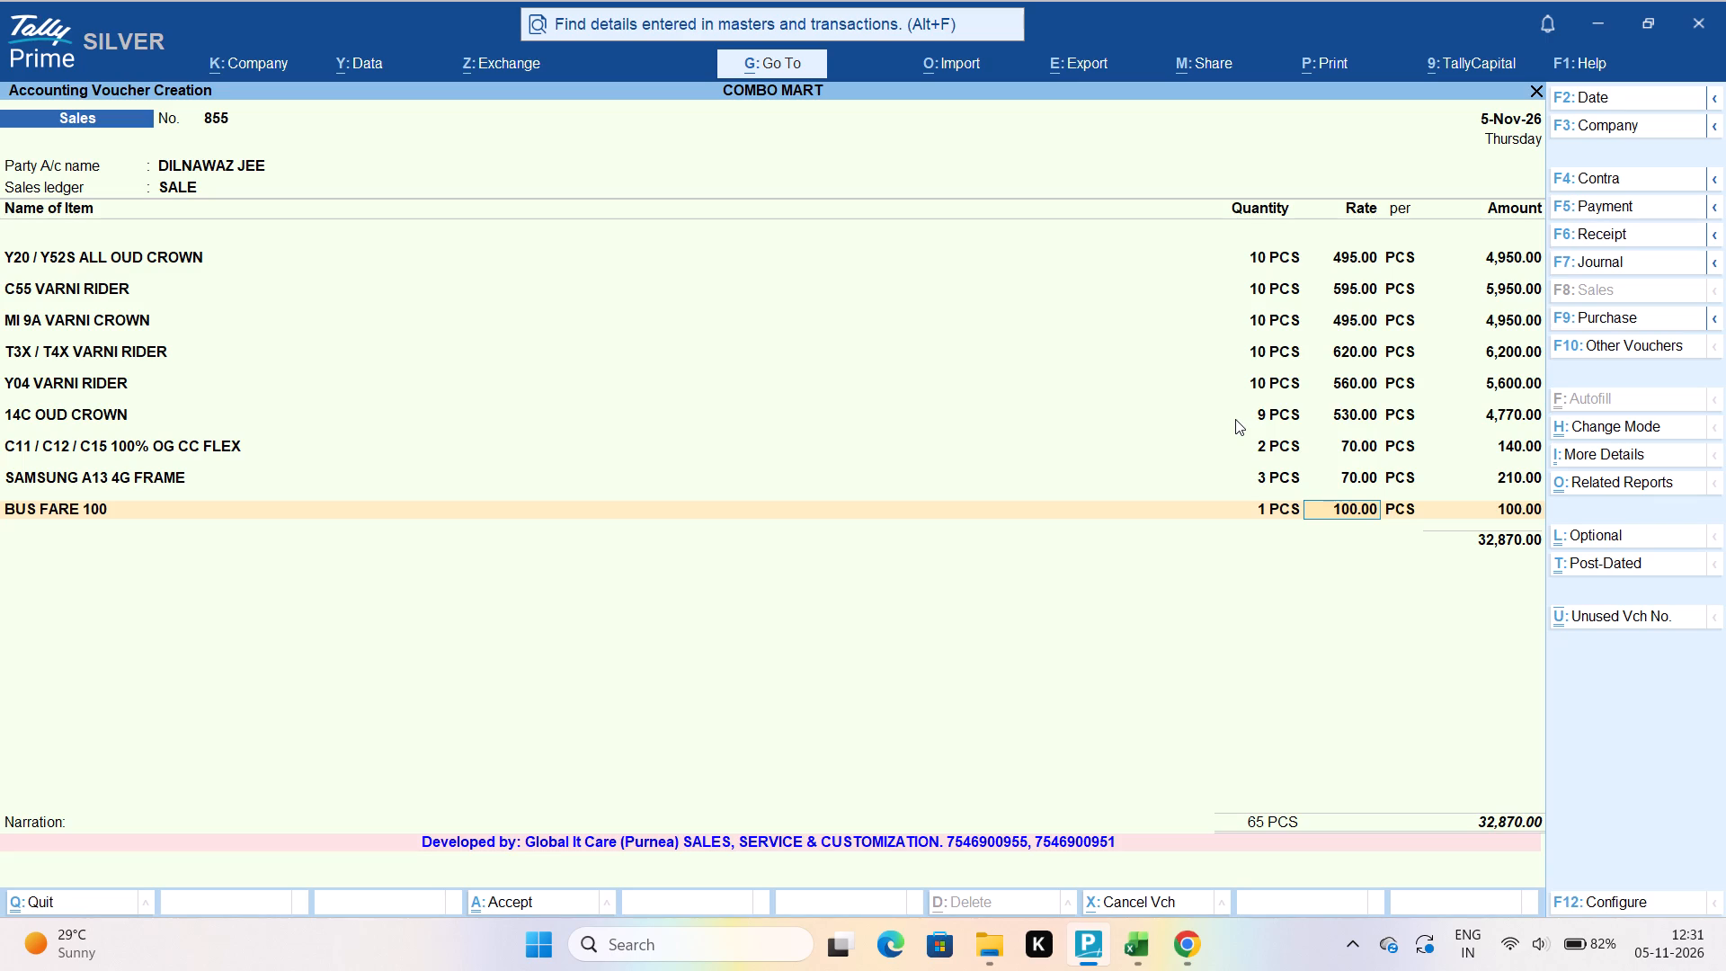
# Review the entered rates line by line, from T3X / T4X VARNI RIDER down to C11 / C12 / C15 100% OG CC FLEX.
pyautogui.click(1357, 355)
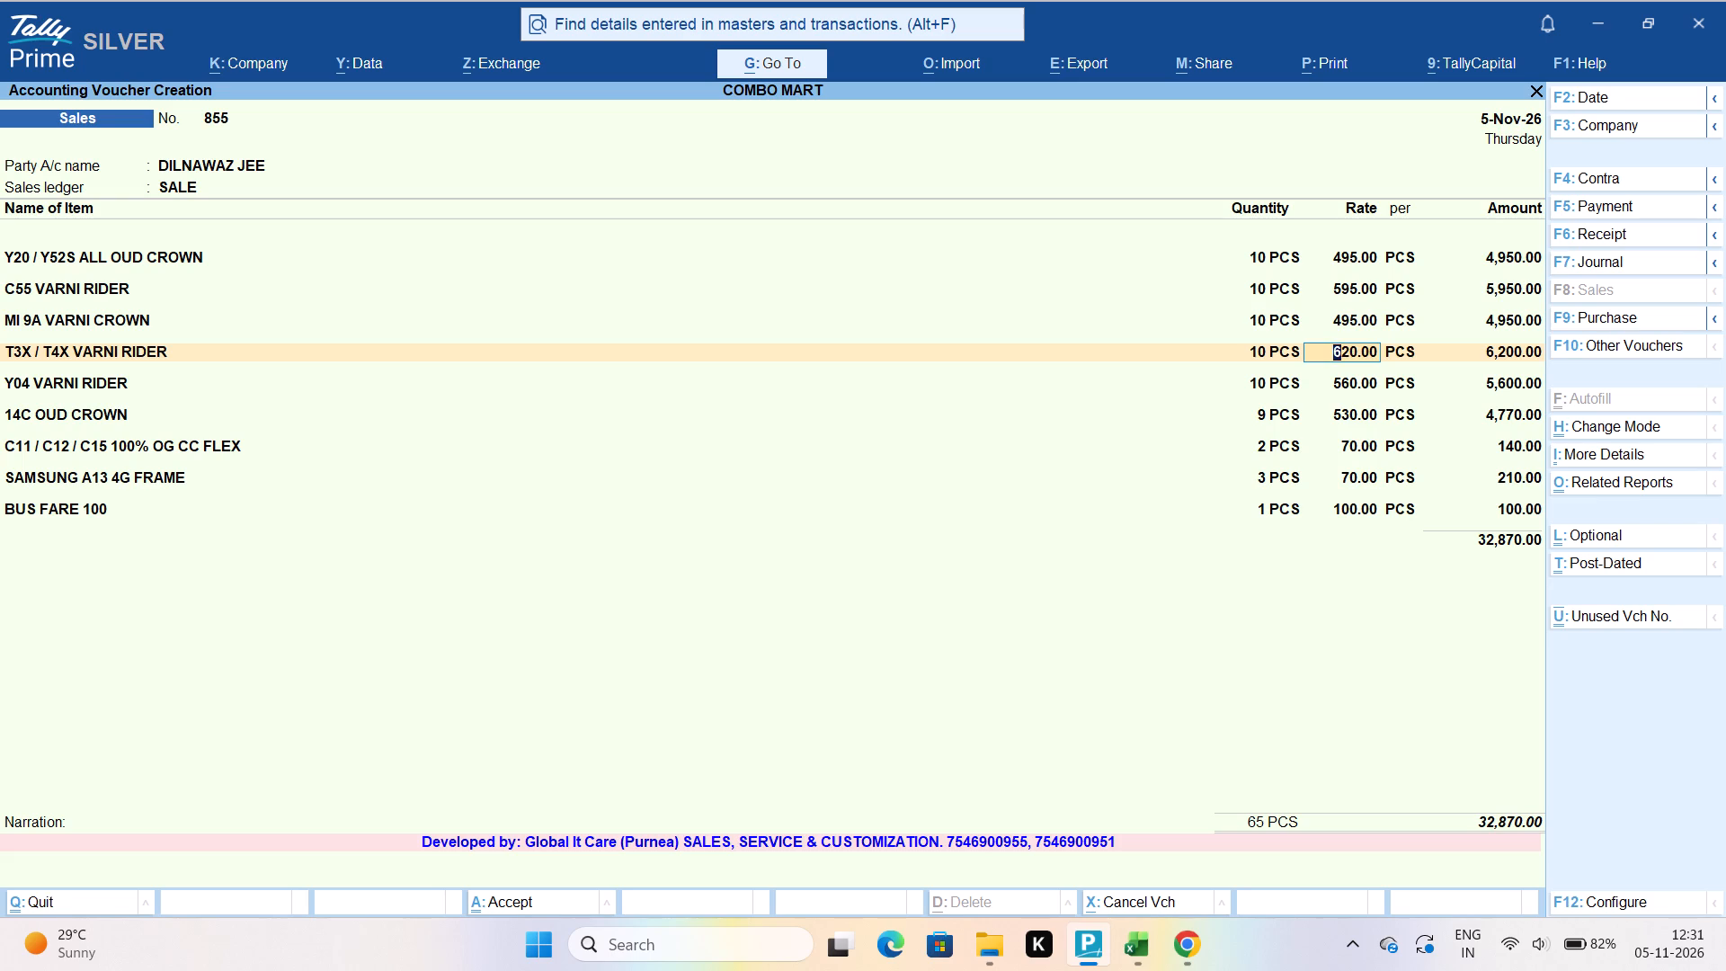
pyautogui.click(1342, 385)
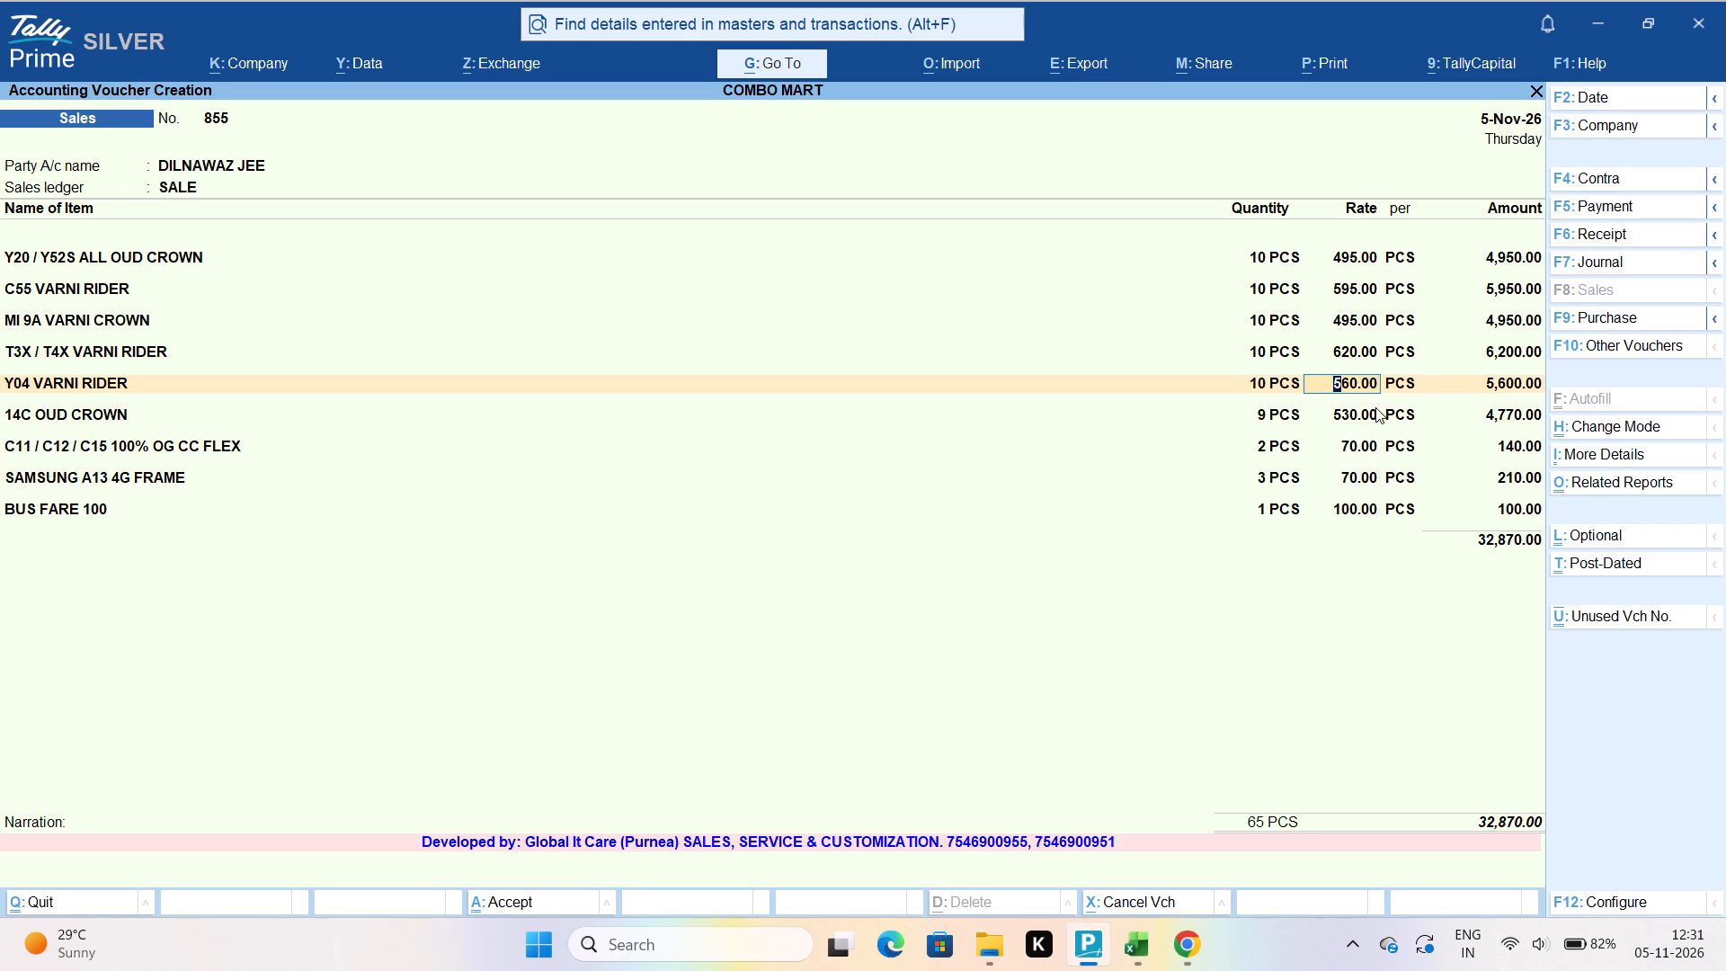
pyautogui.click(1359, 407)
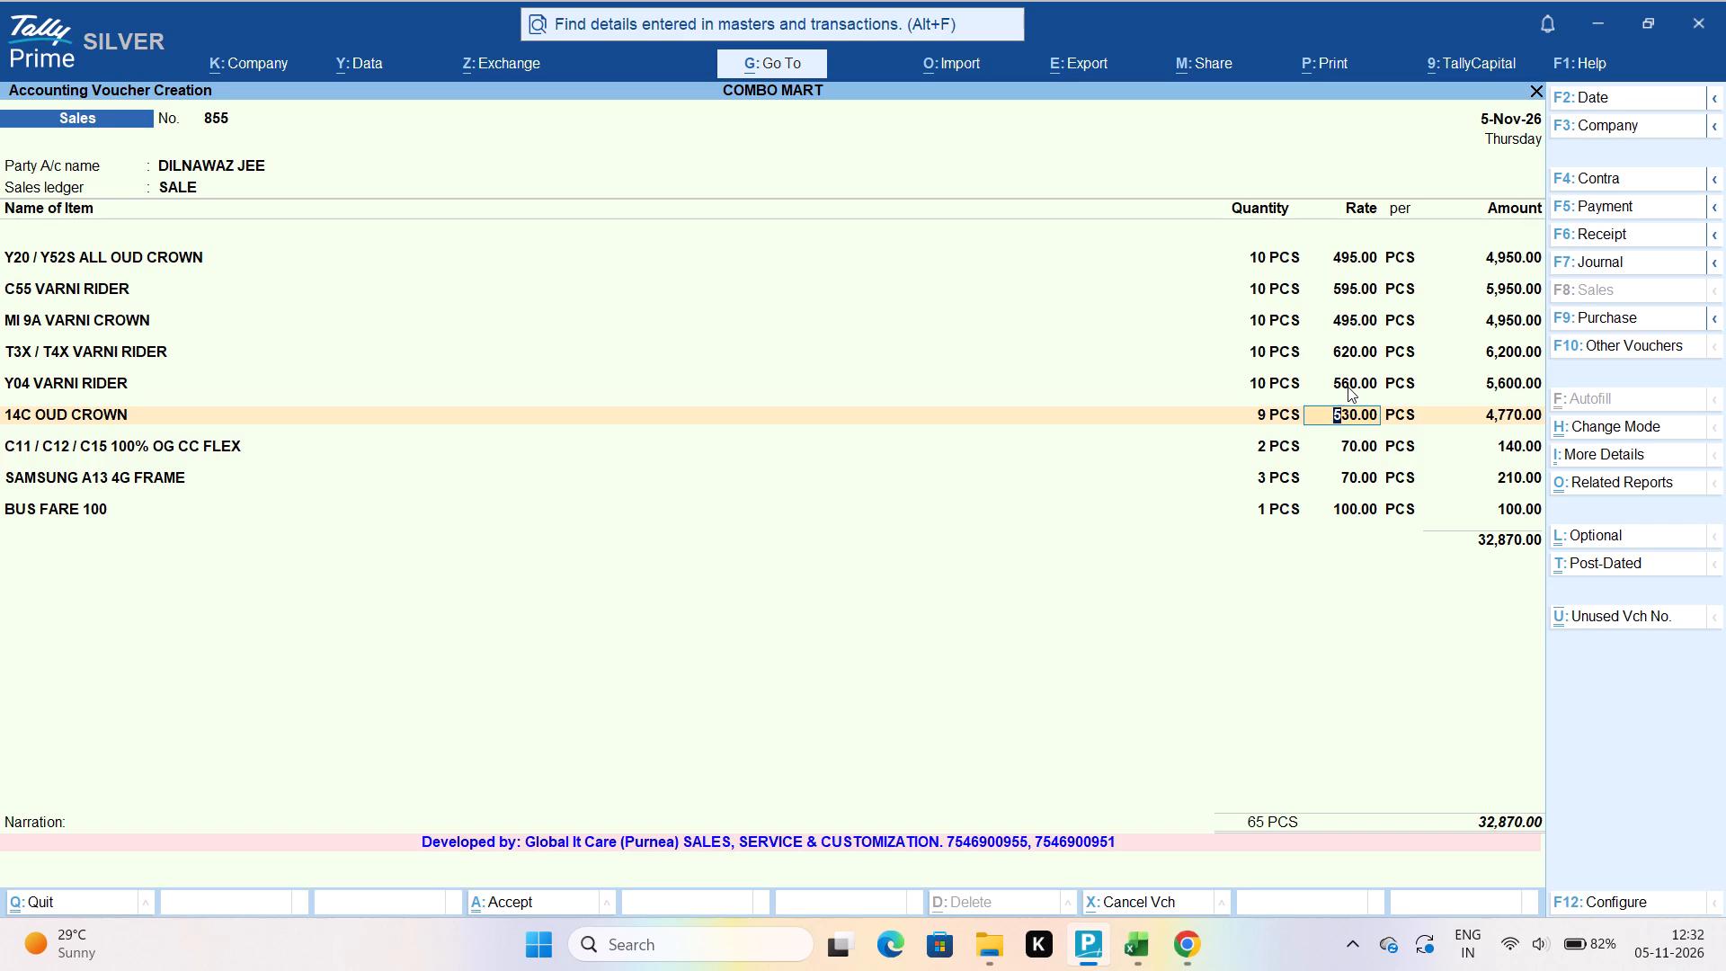
pyautogui.click(1348, 386)
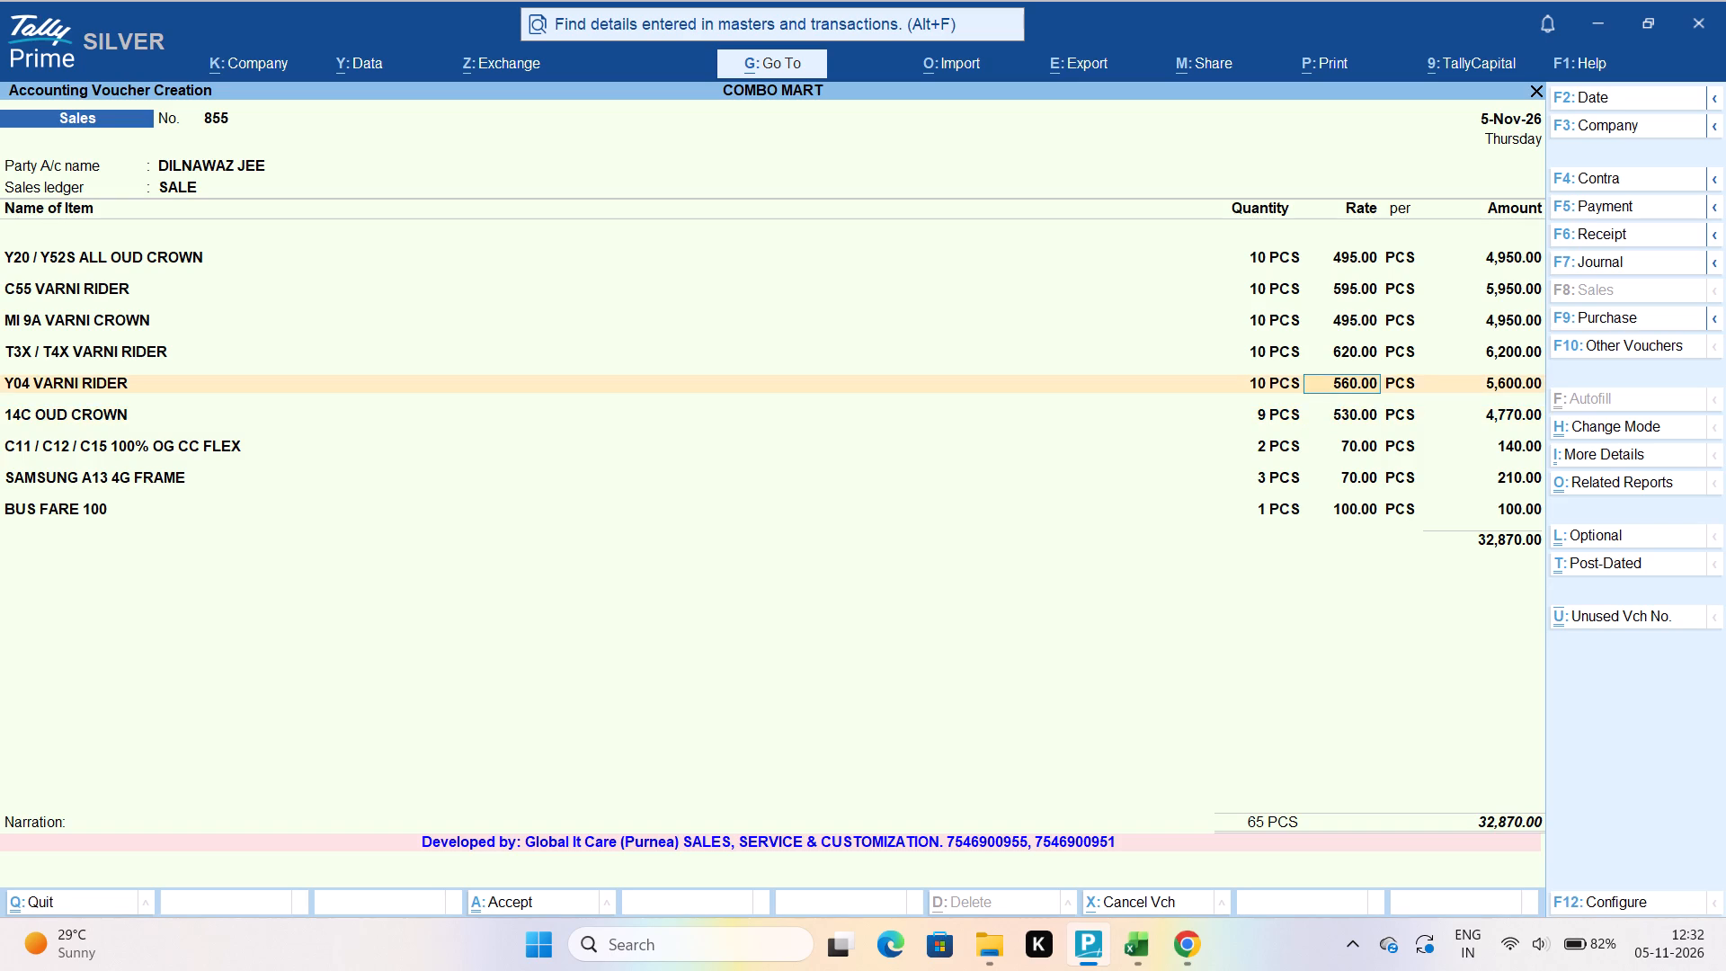
pyautogui.click(1351, 410)
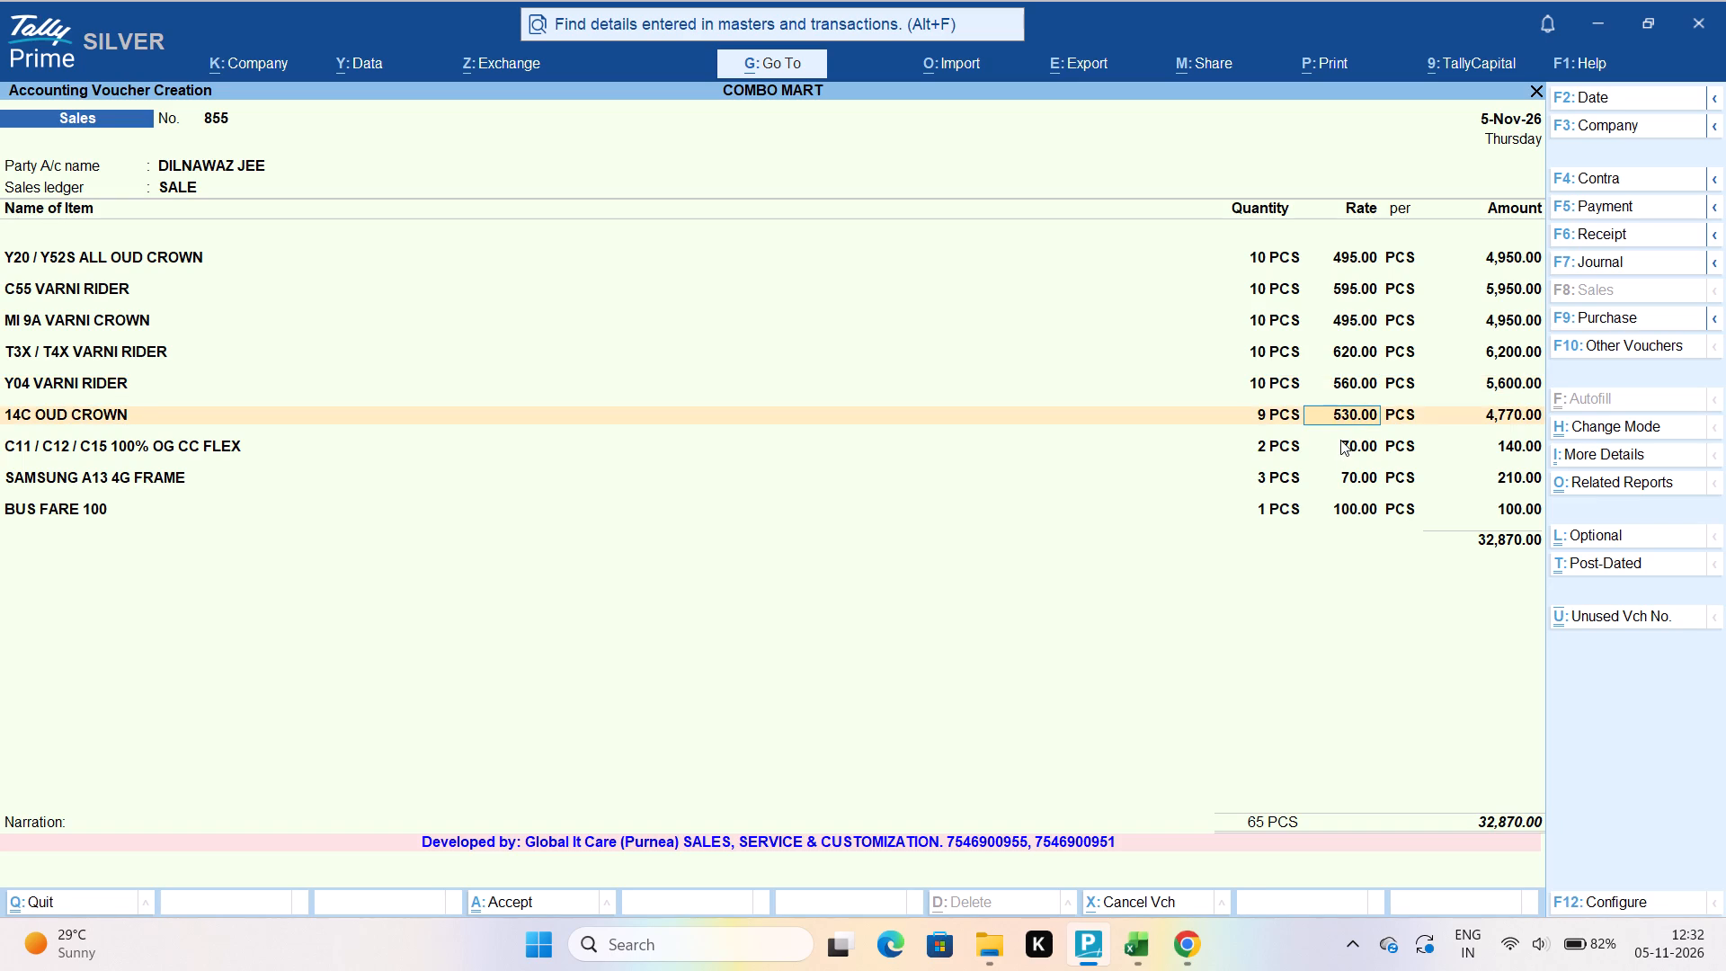
pyautogui.click(1344, 439)
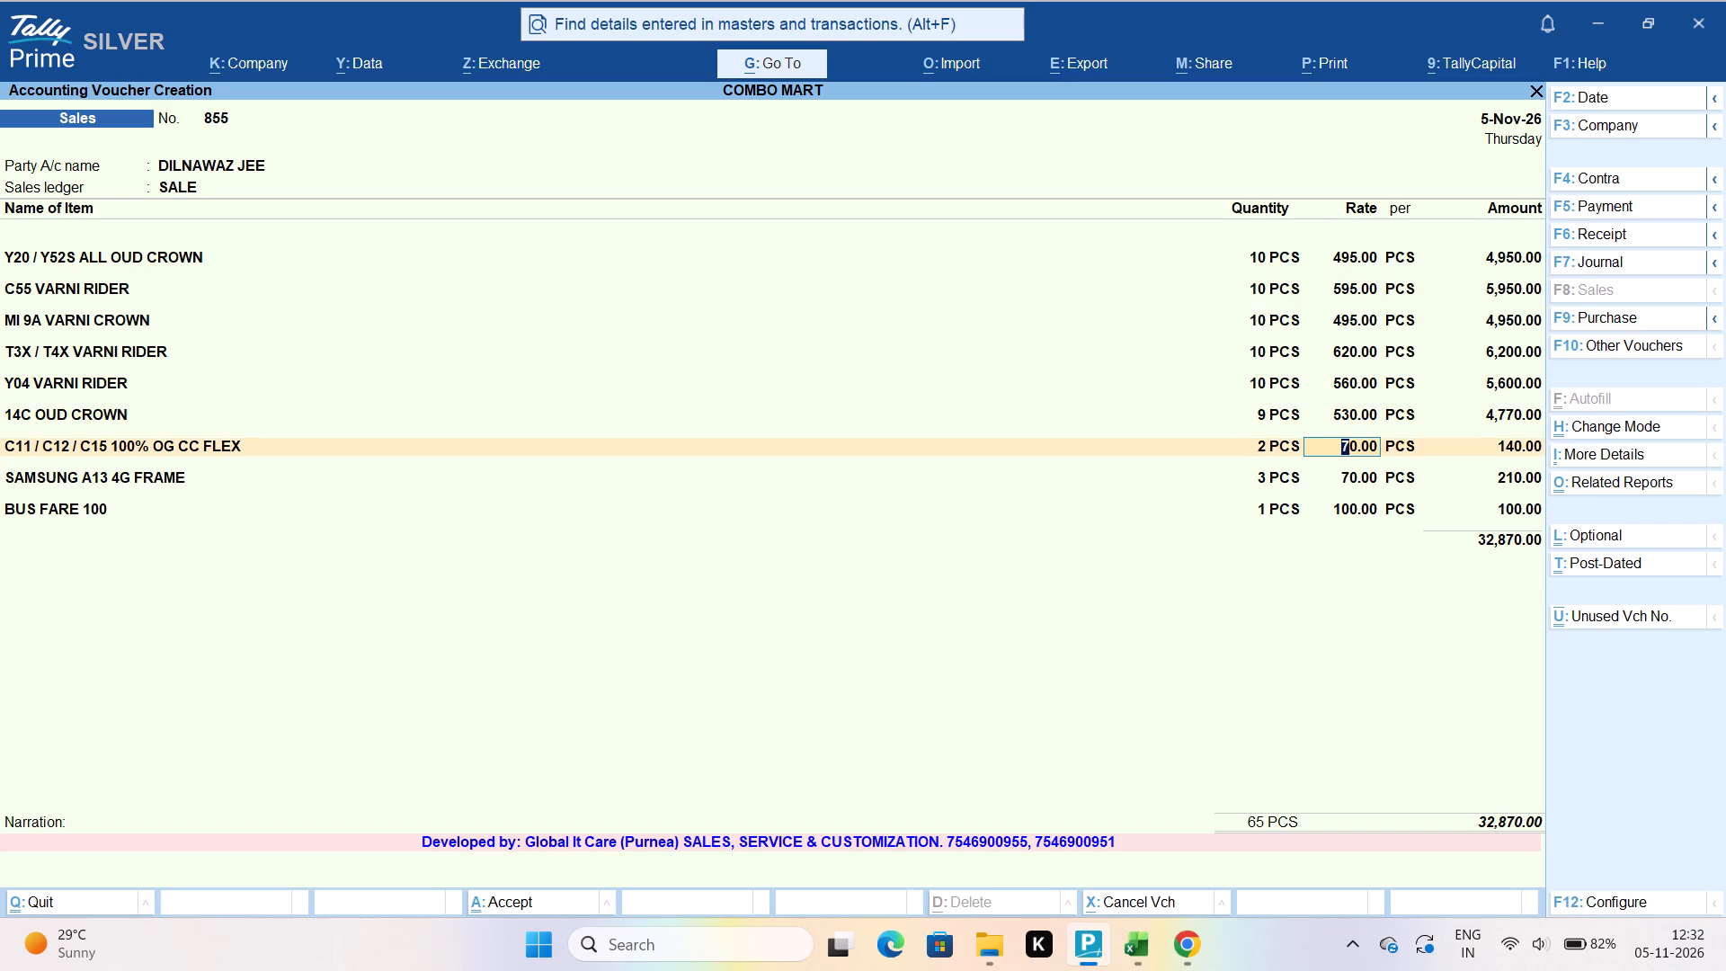
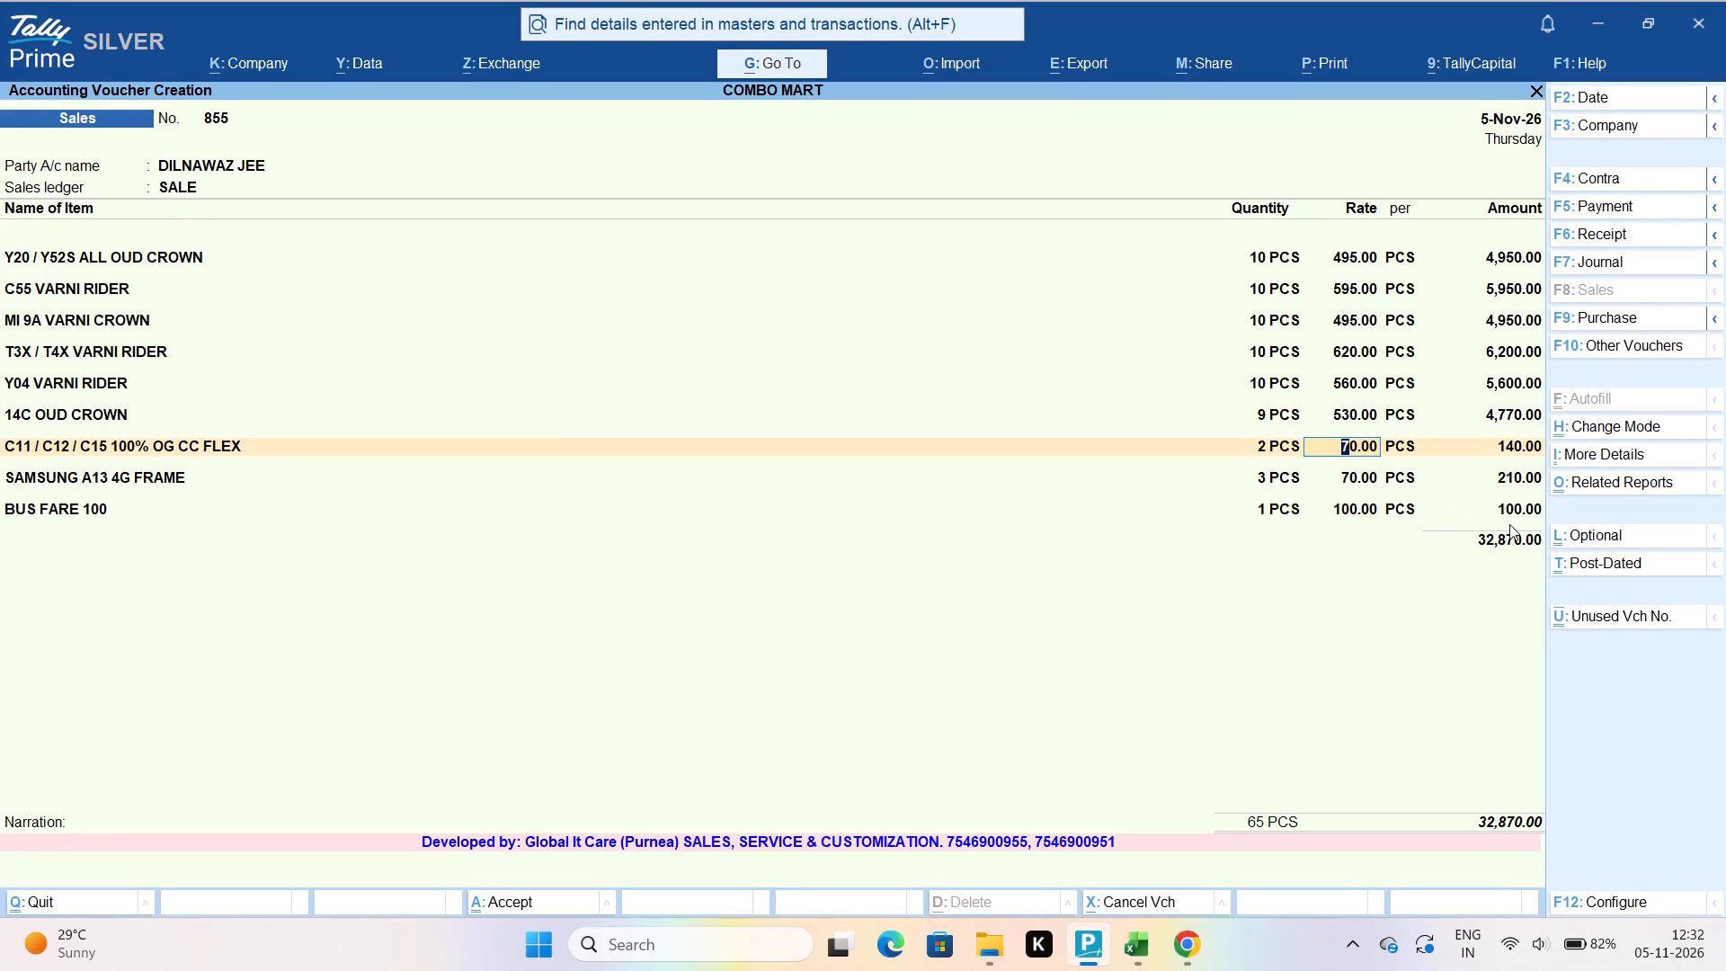
# Set the quantity of the C11 / C12 / C15 100% OG CC FLEX line to 10 PCS.
pyautogui.click(1509, 524)
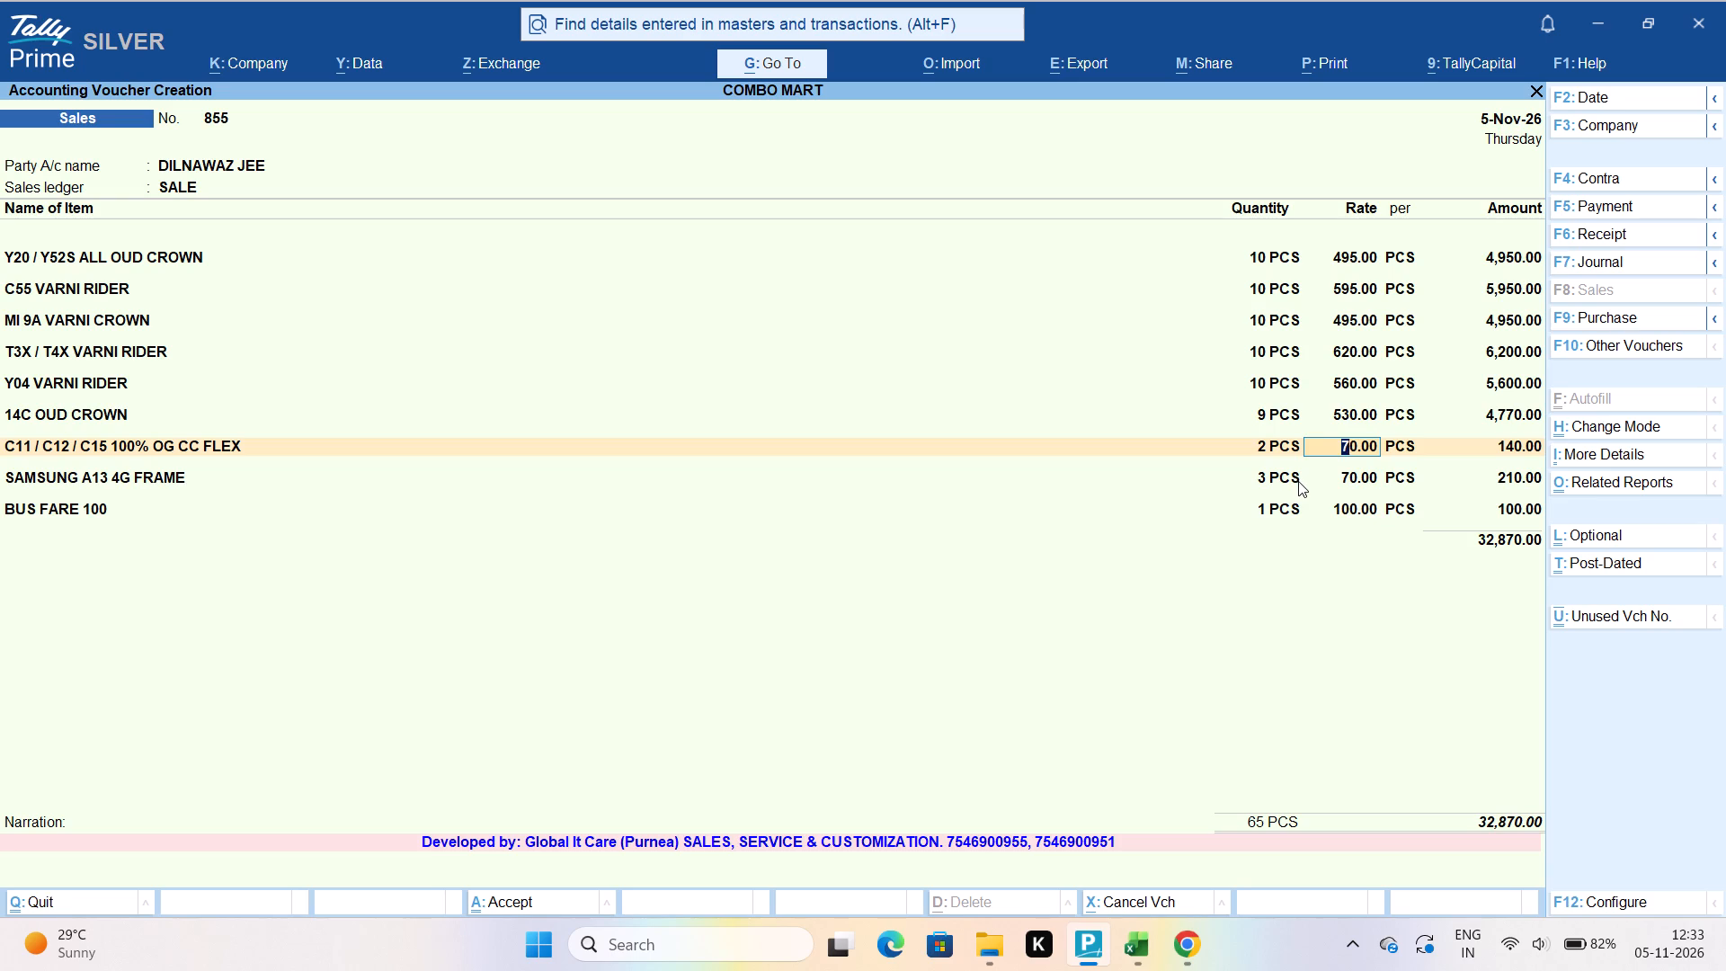
pyautogui.click(1274, 469)
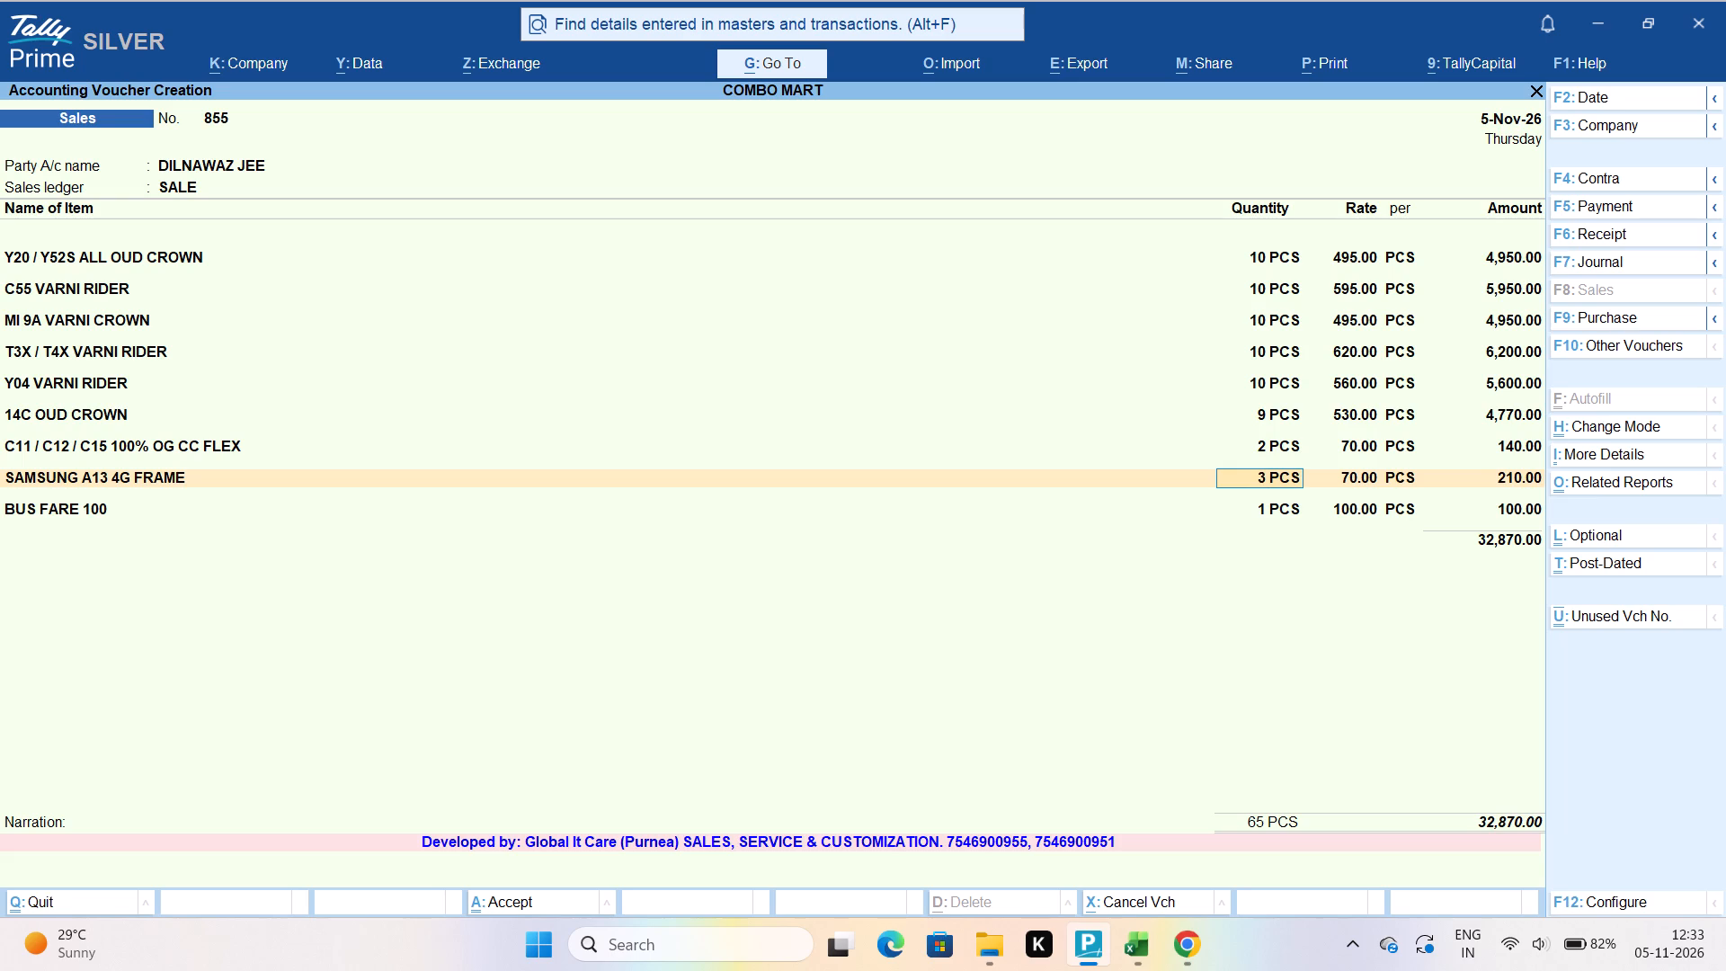
pyautogui.click(1280, 454)
pyautogui.write('10')
pyautogui.press('Return')
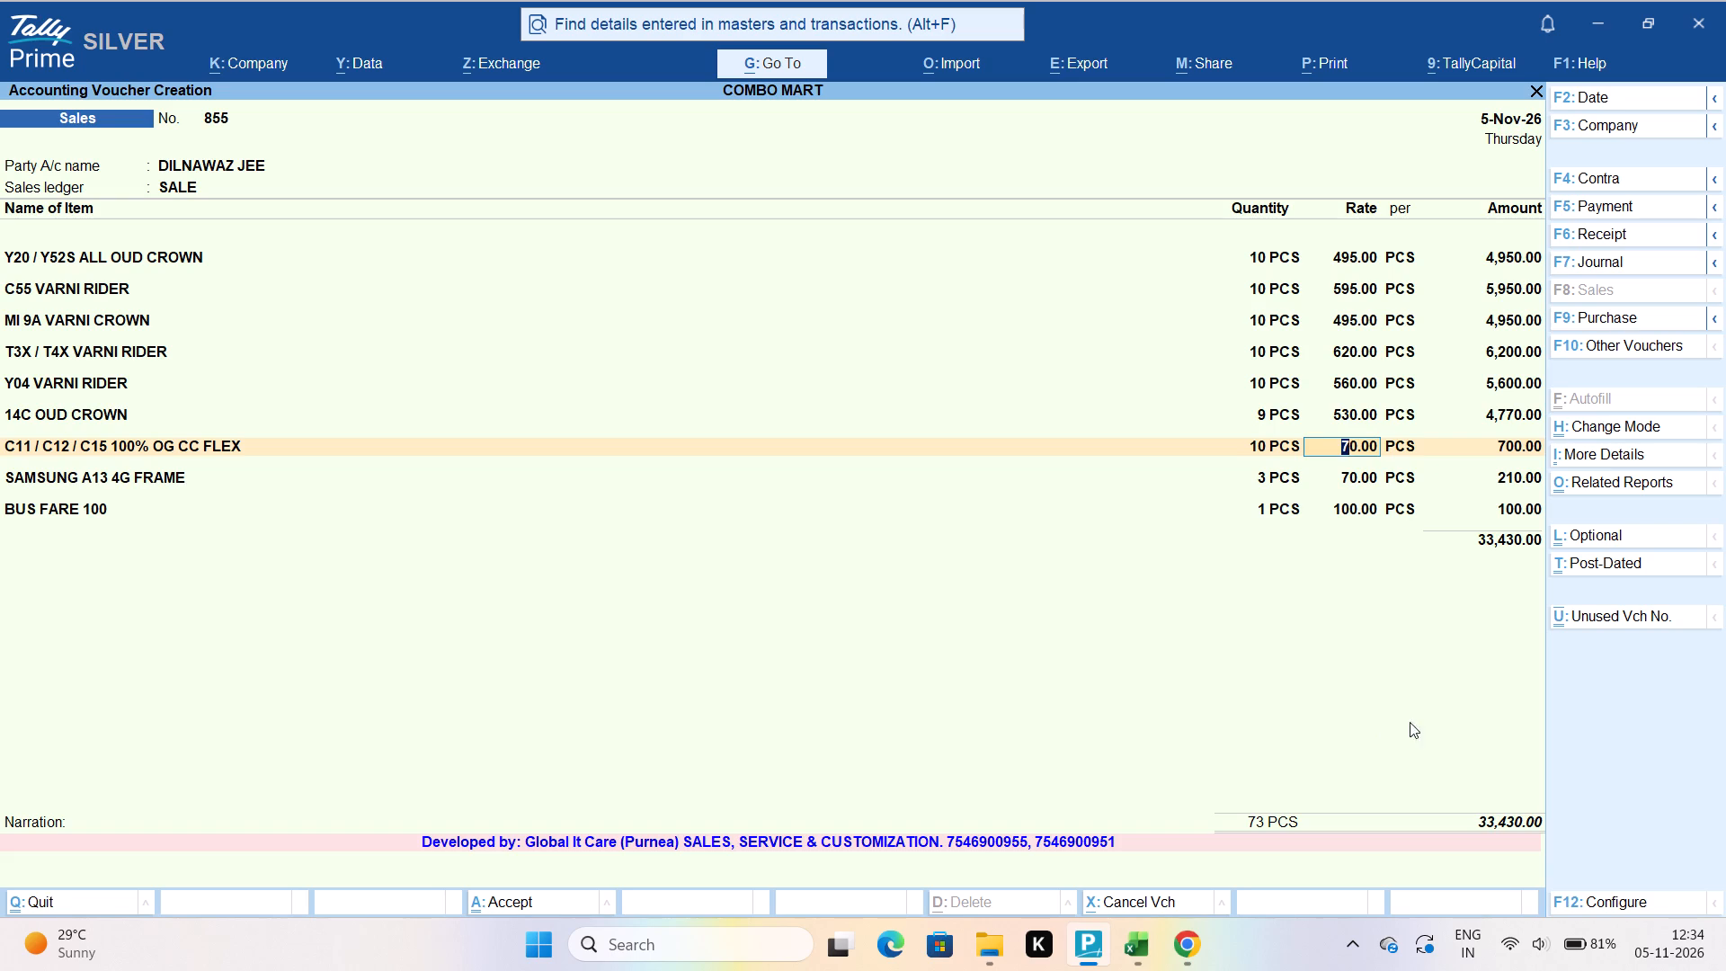
# Accept the completed sales voucher with its remaining entries unchanged and return to the Gateway of Tally.
pyautogui.click(1378, 508)
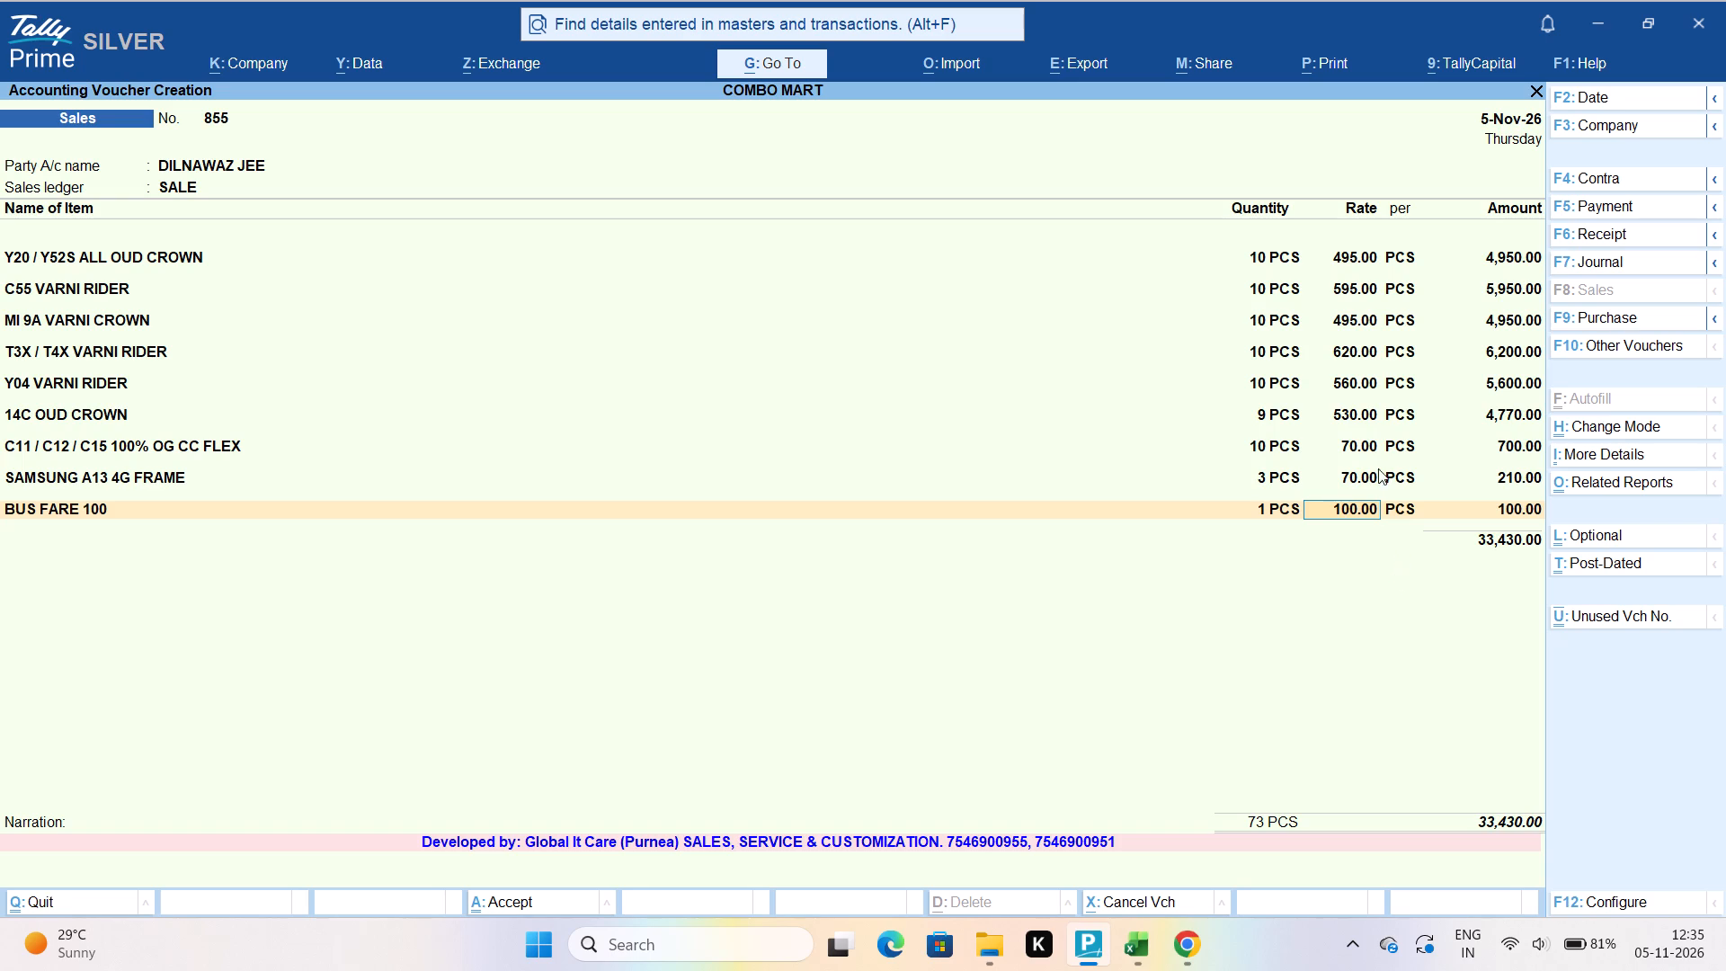
pyautogui.press('Return')
pyautogui.press('Return')
pyautogui.press('Return')
pyautogui.press('Return')
pyautogui.press('Return')
pyautogui.press('Return')
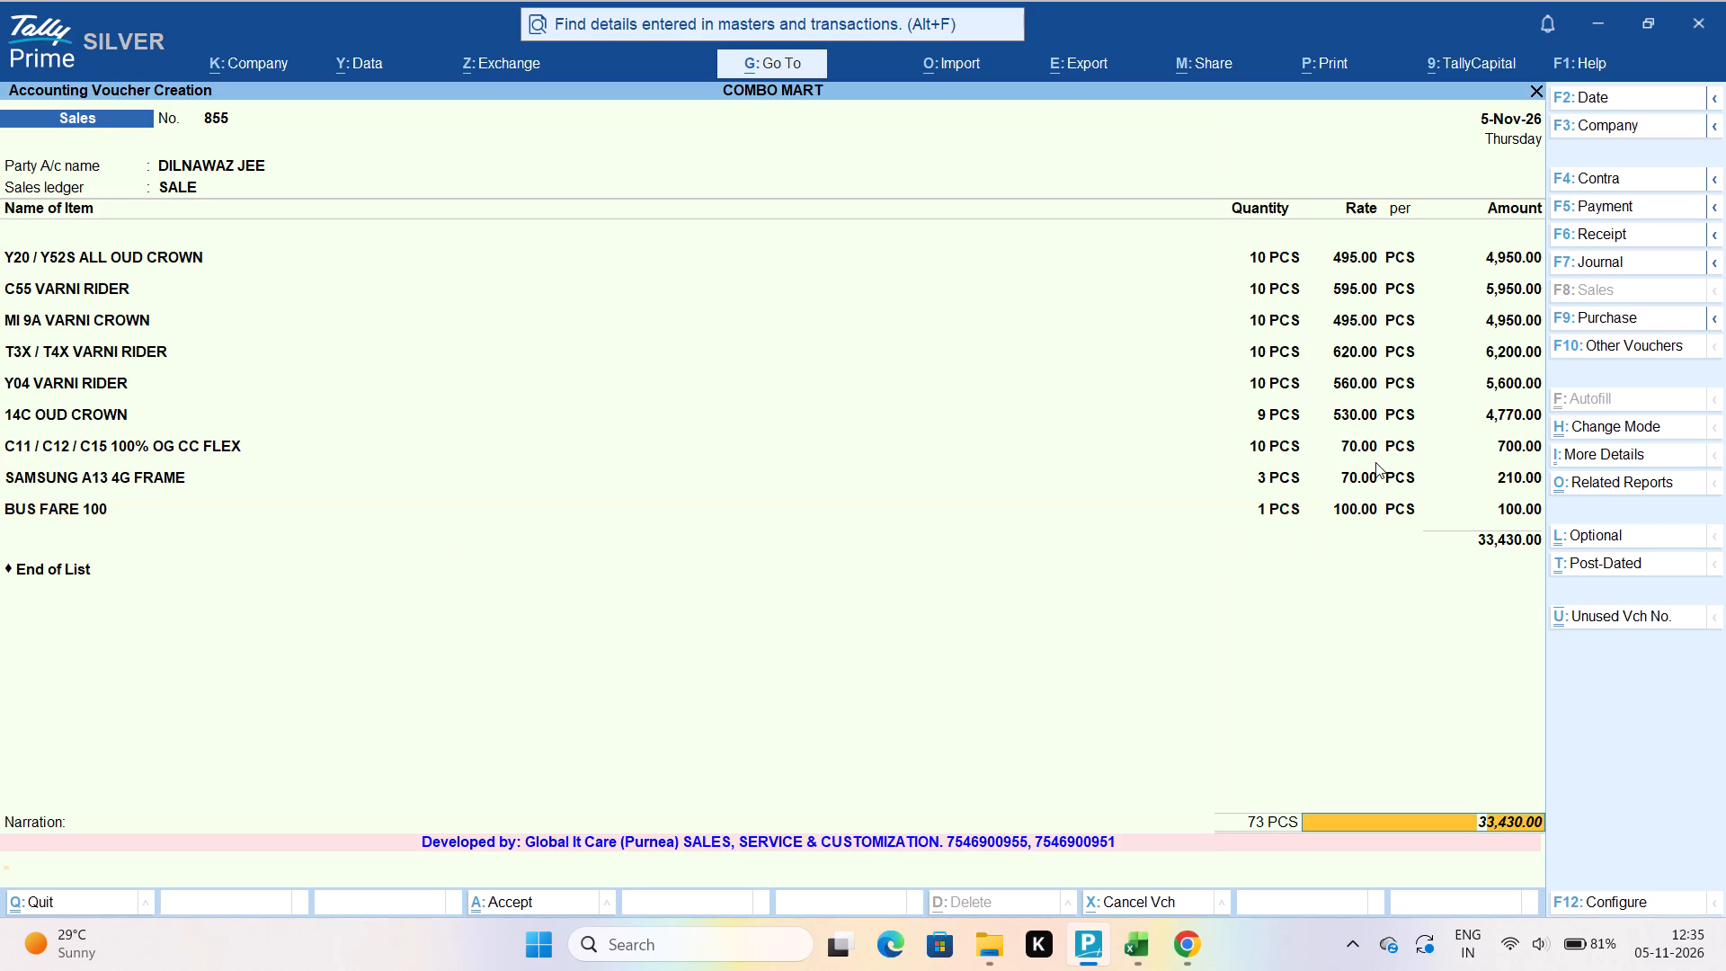
pyautogui.press('Return')
pyautogui.press('Return')
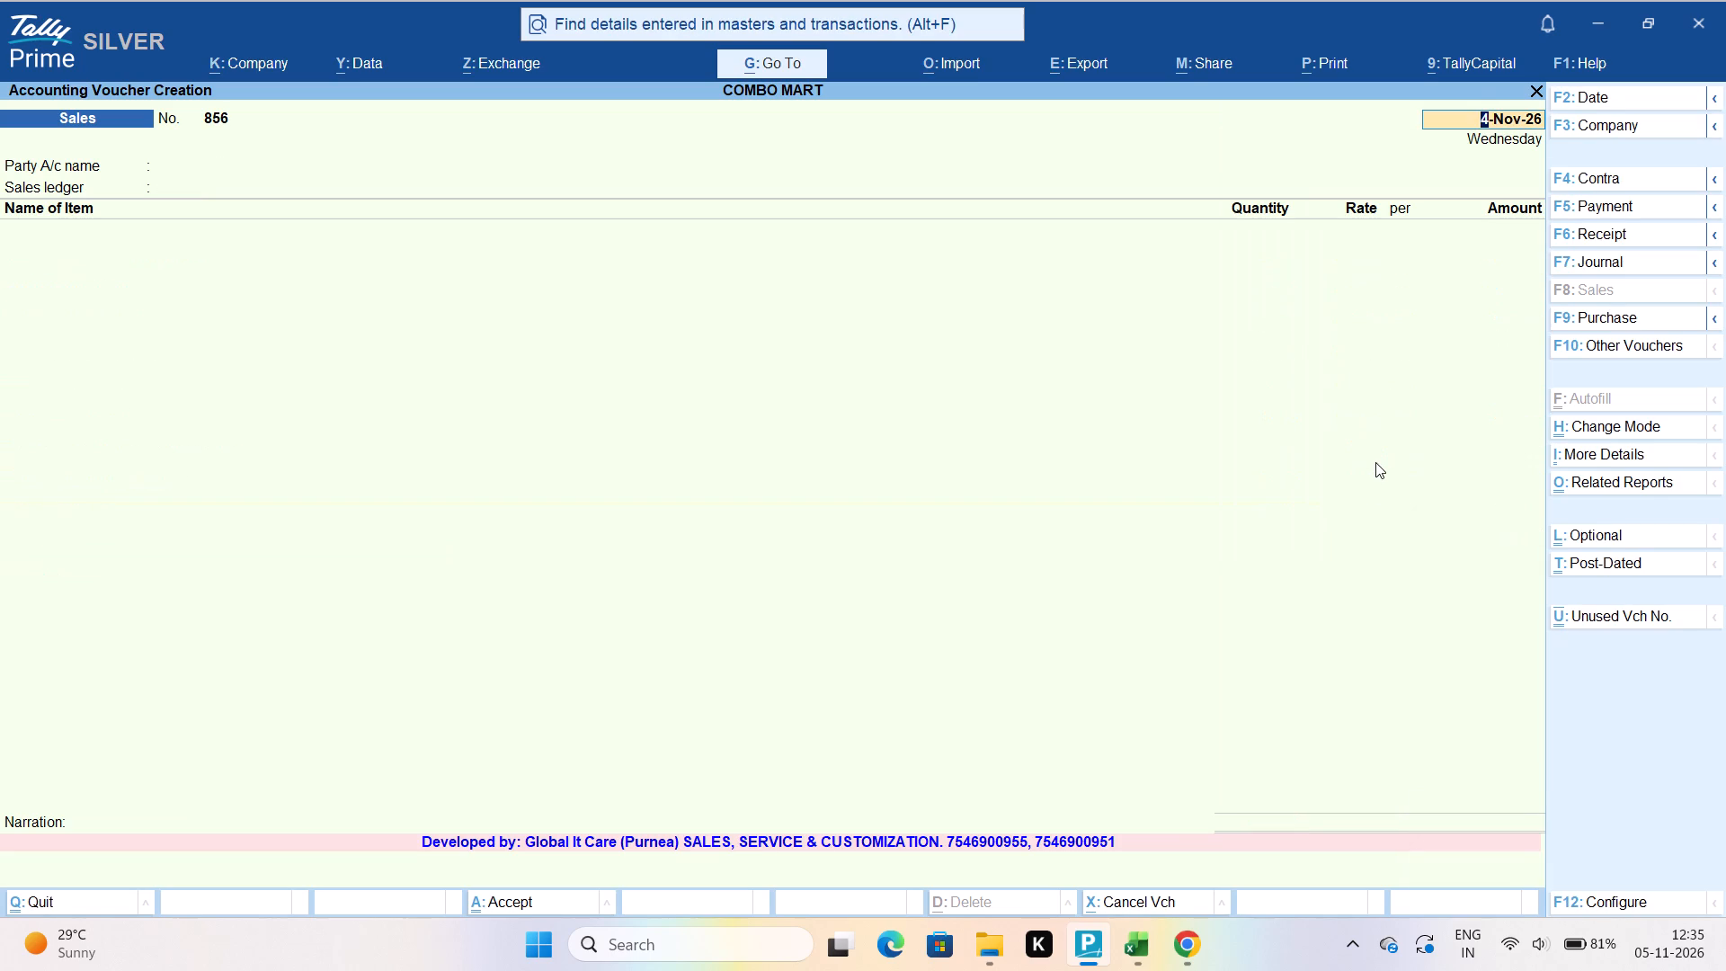
pyautogui.press('Escape')
pyautogui.press('Escape')
pyautogui.press('Escape')
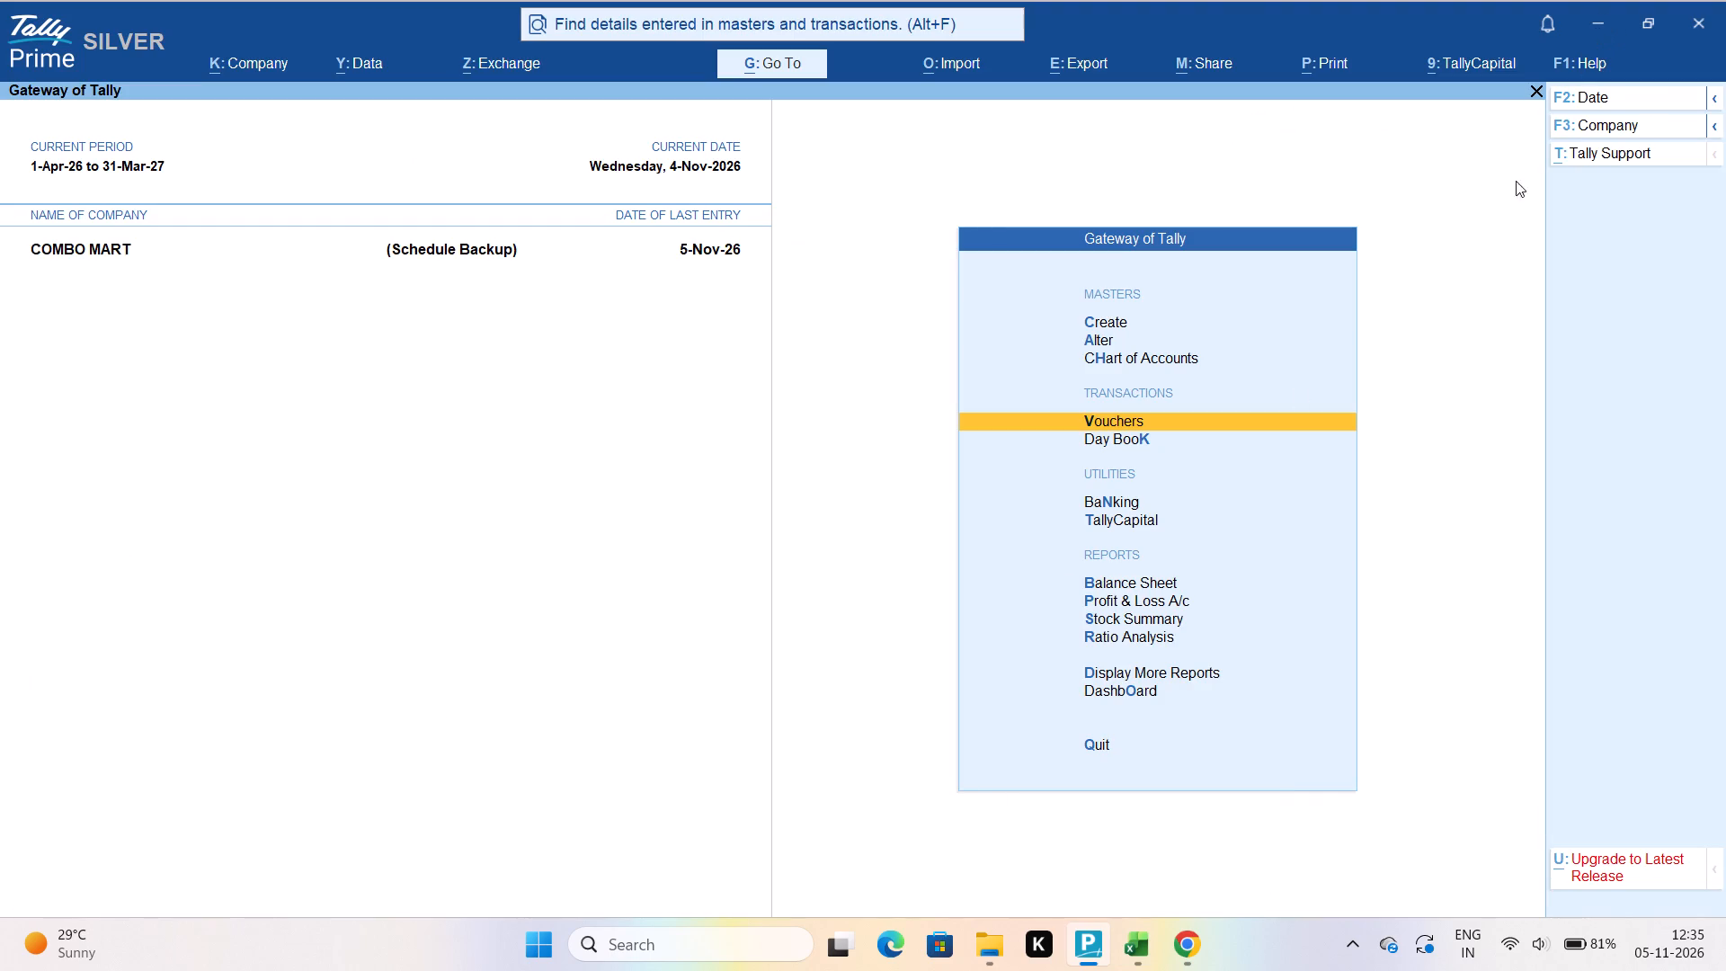
# Switch to Google Chrome and open a second browser tab.
pyautogui.click(1193, 957)
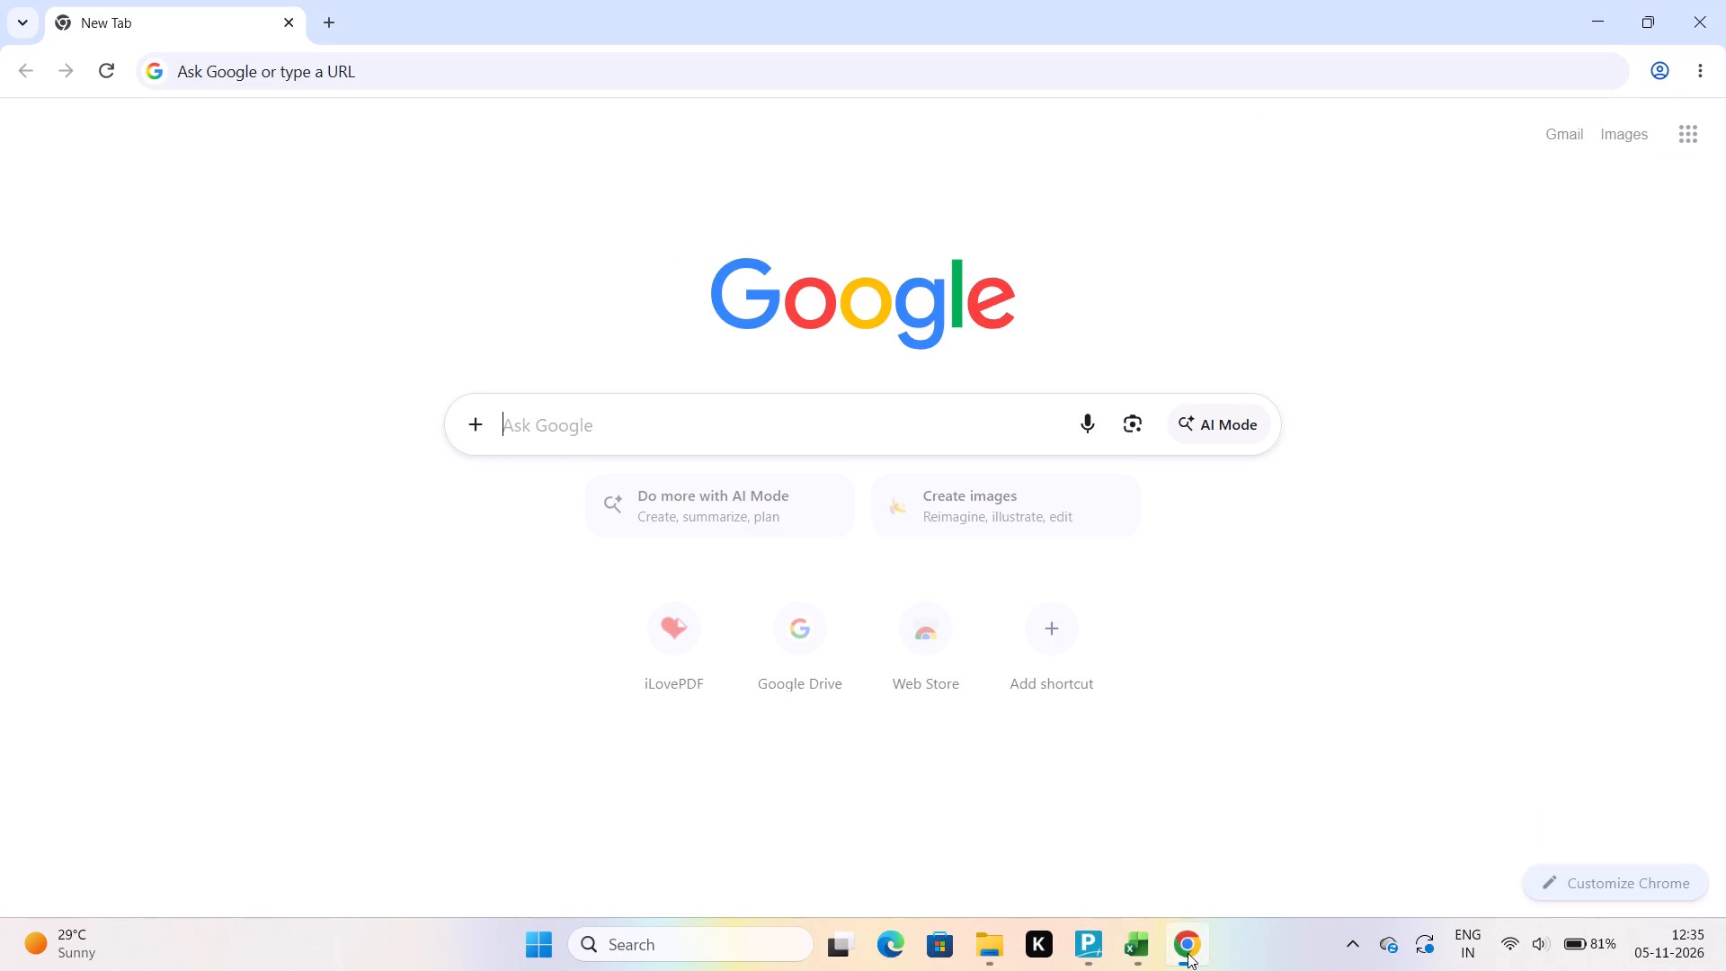
pyautogui.click(607, 427)
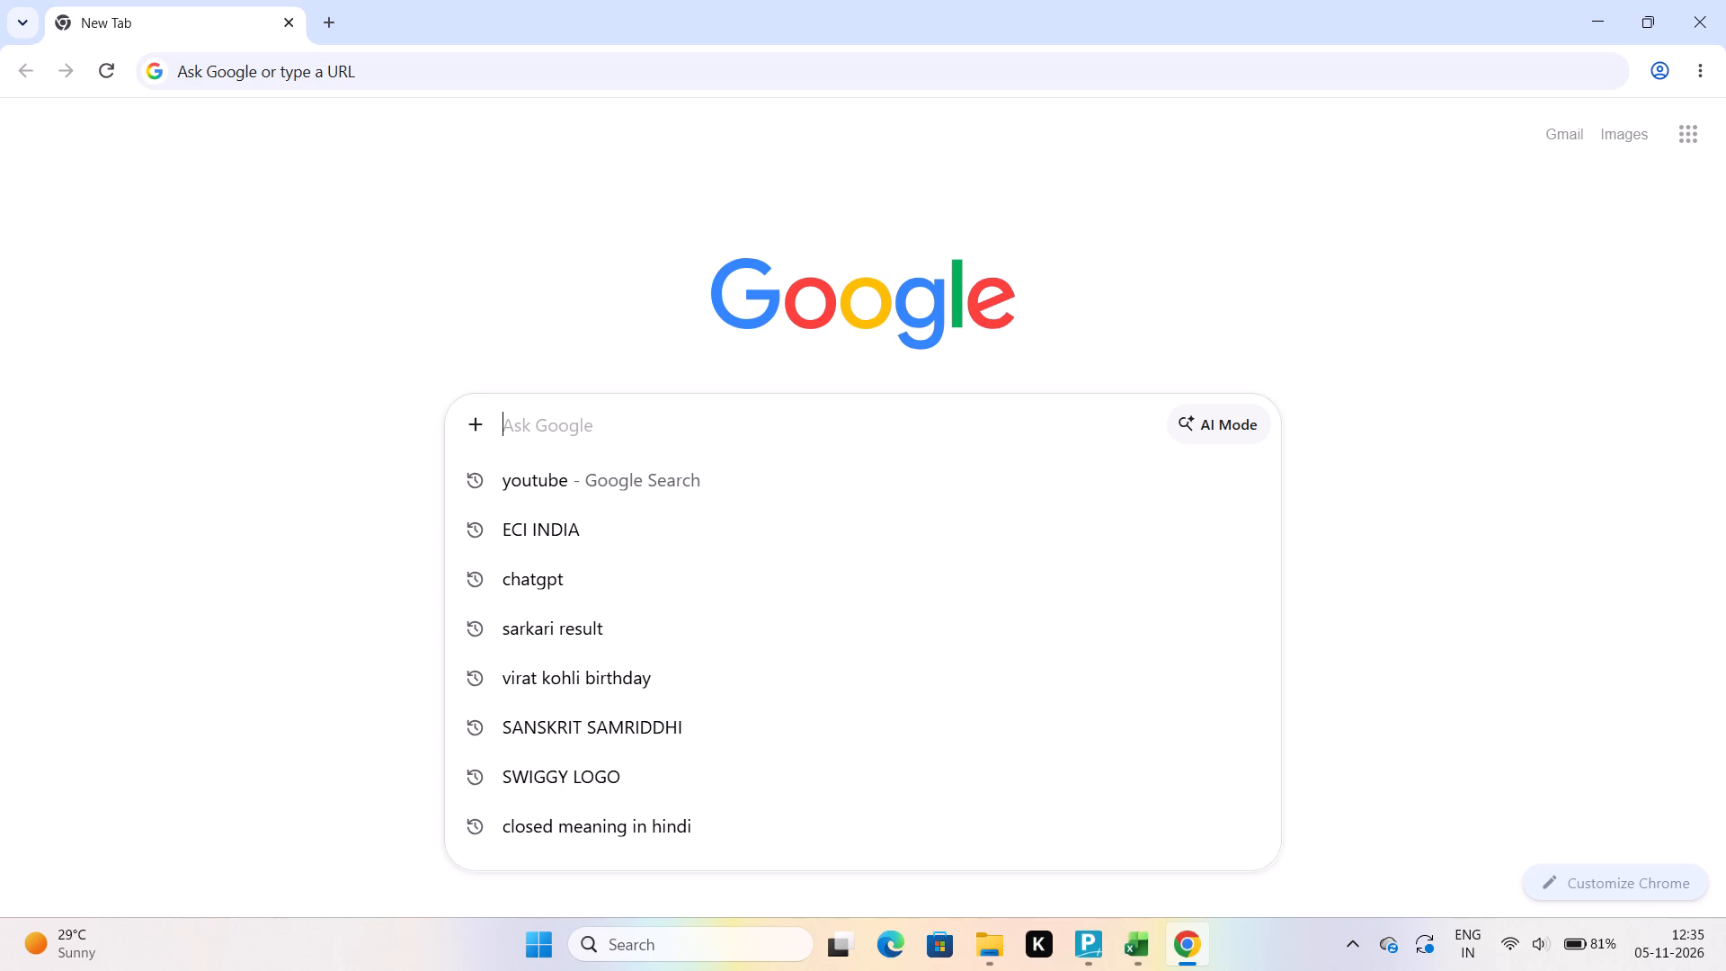
pyautogui.click(593, 428)
pyautogui.click(262, 23)
pyautogui.click(588, 421)
pyautogui.click(583, 423)
pyautogui.click(326, 6)
pyautogui.click(519, 428)
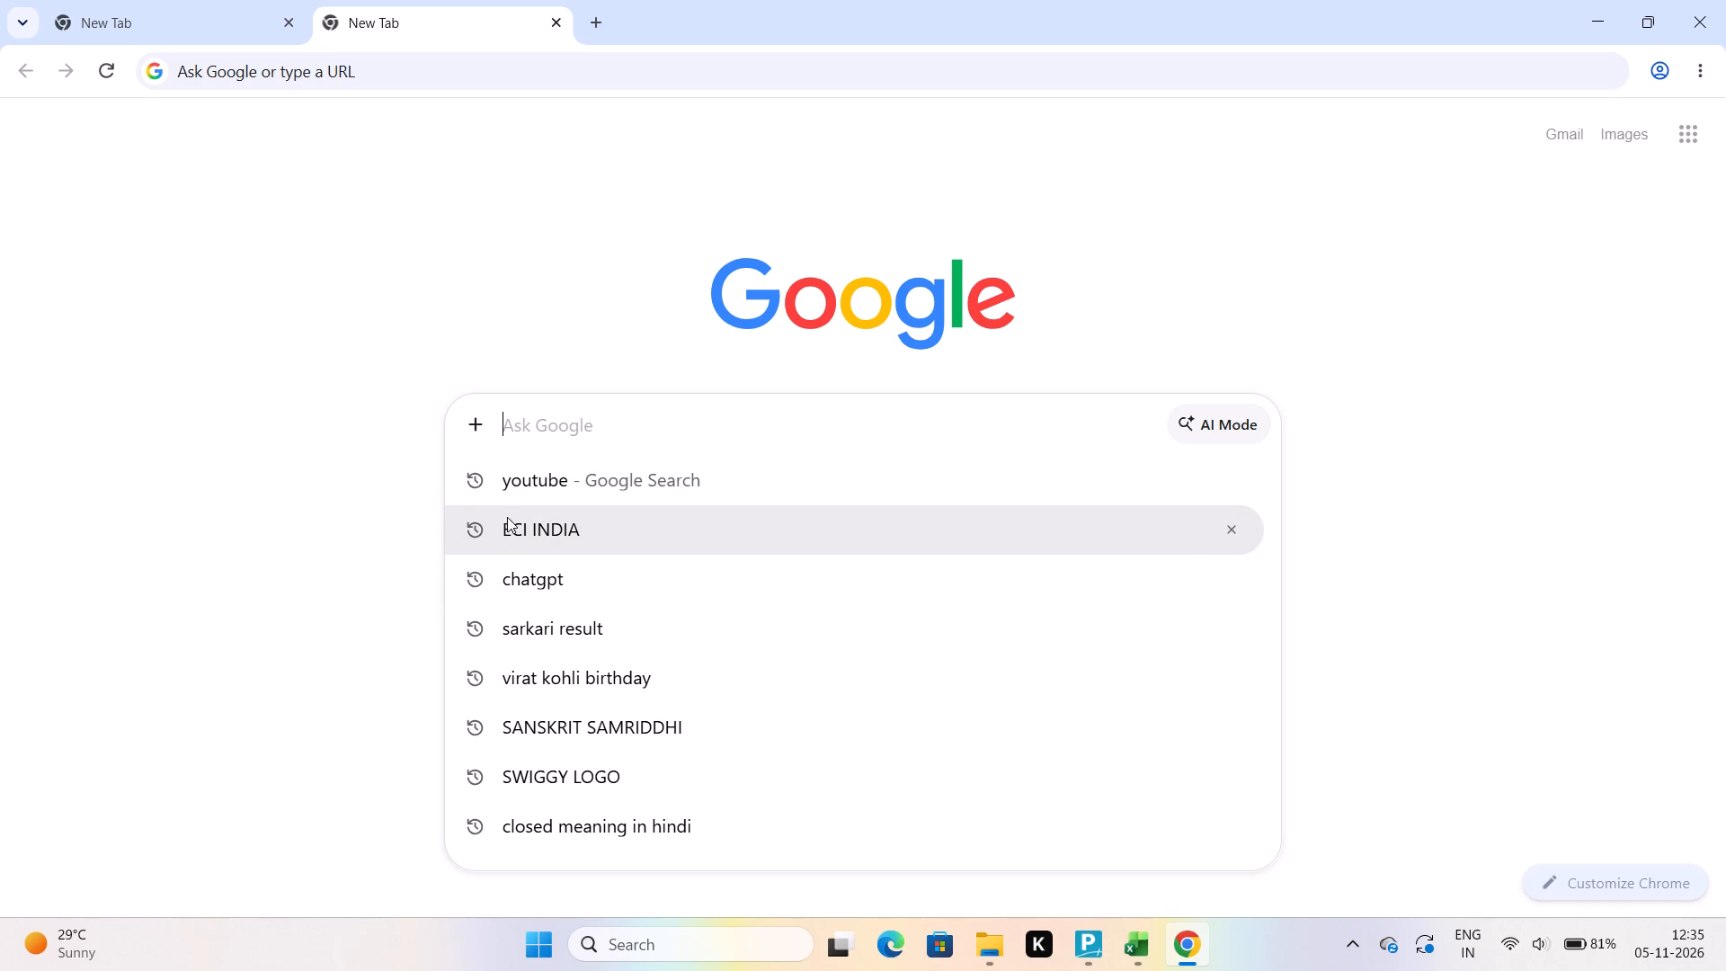
pyautogui.click(553, 423)
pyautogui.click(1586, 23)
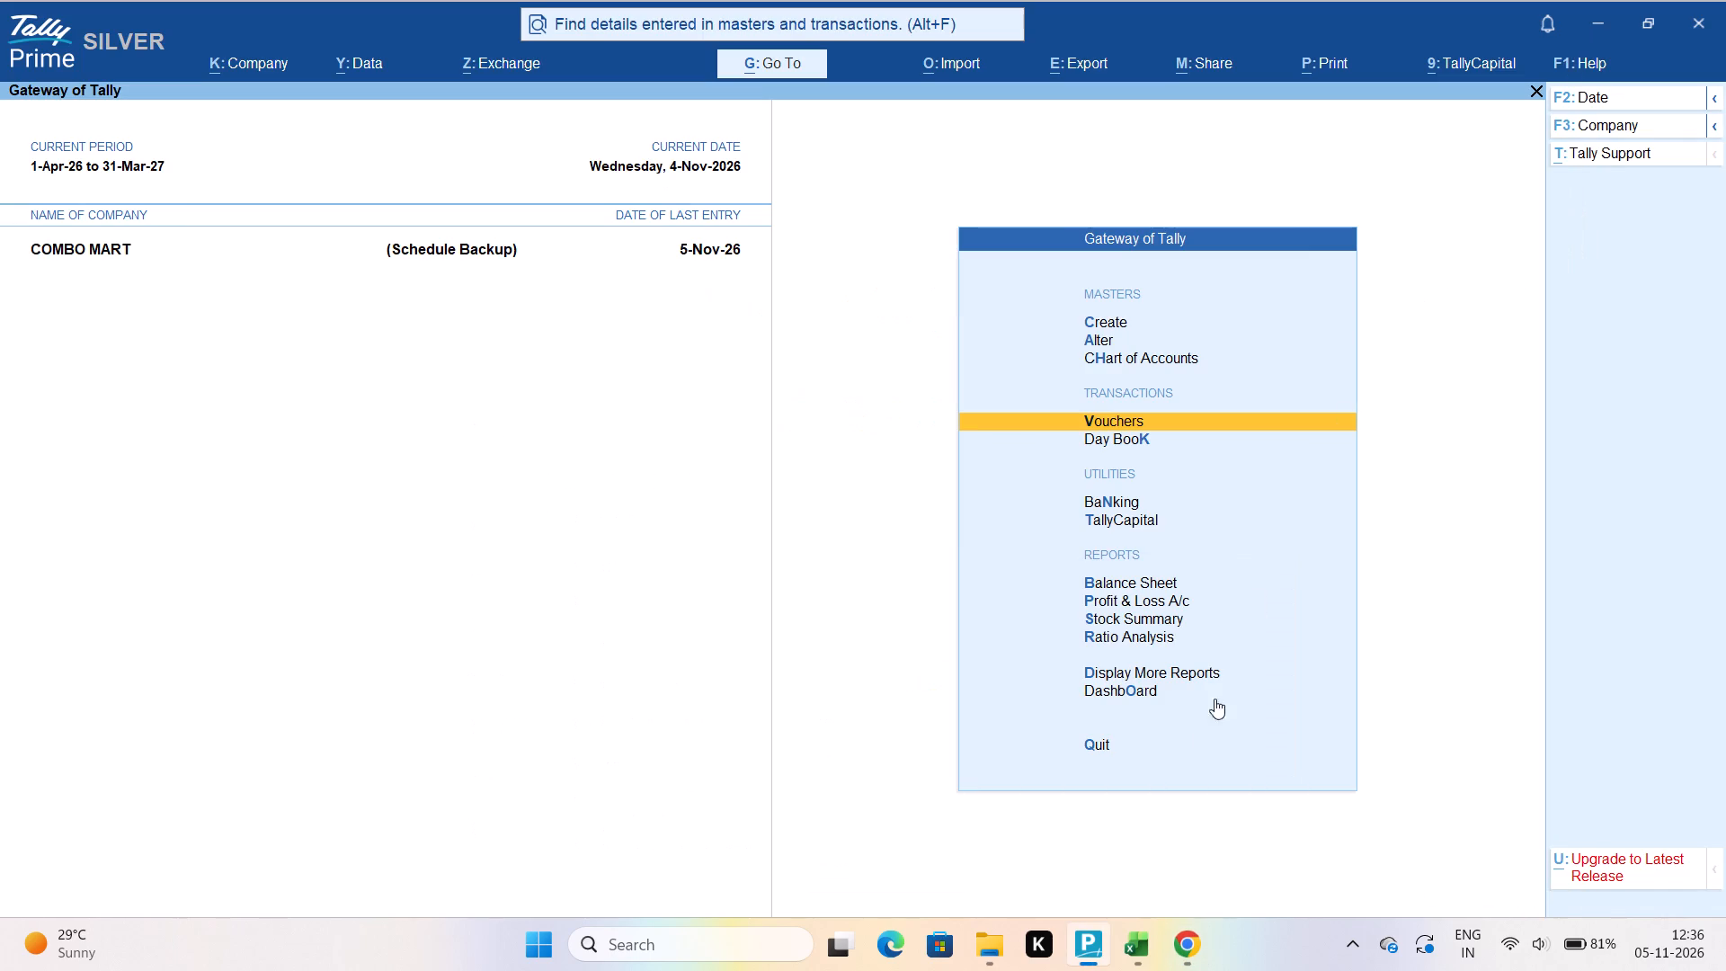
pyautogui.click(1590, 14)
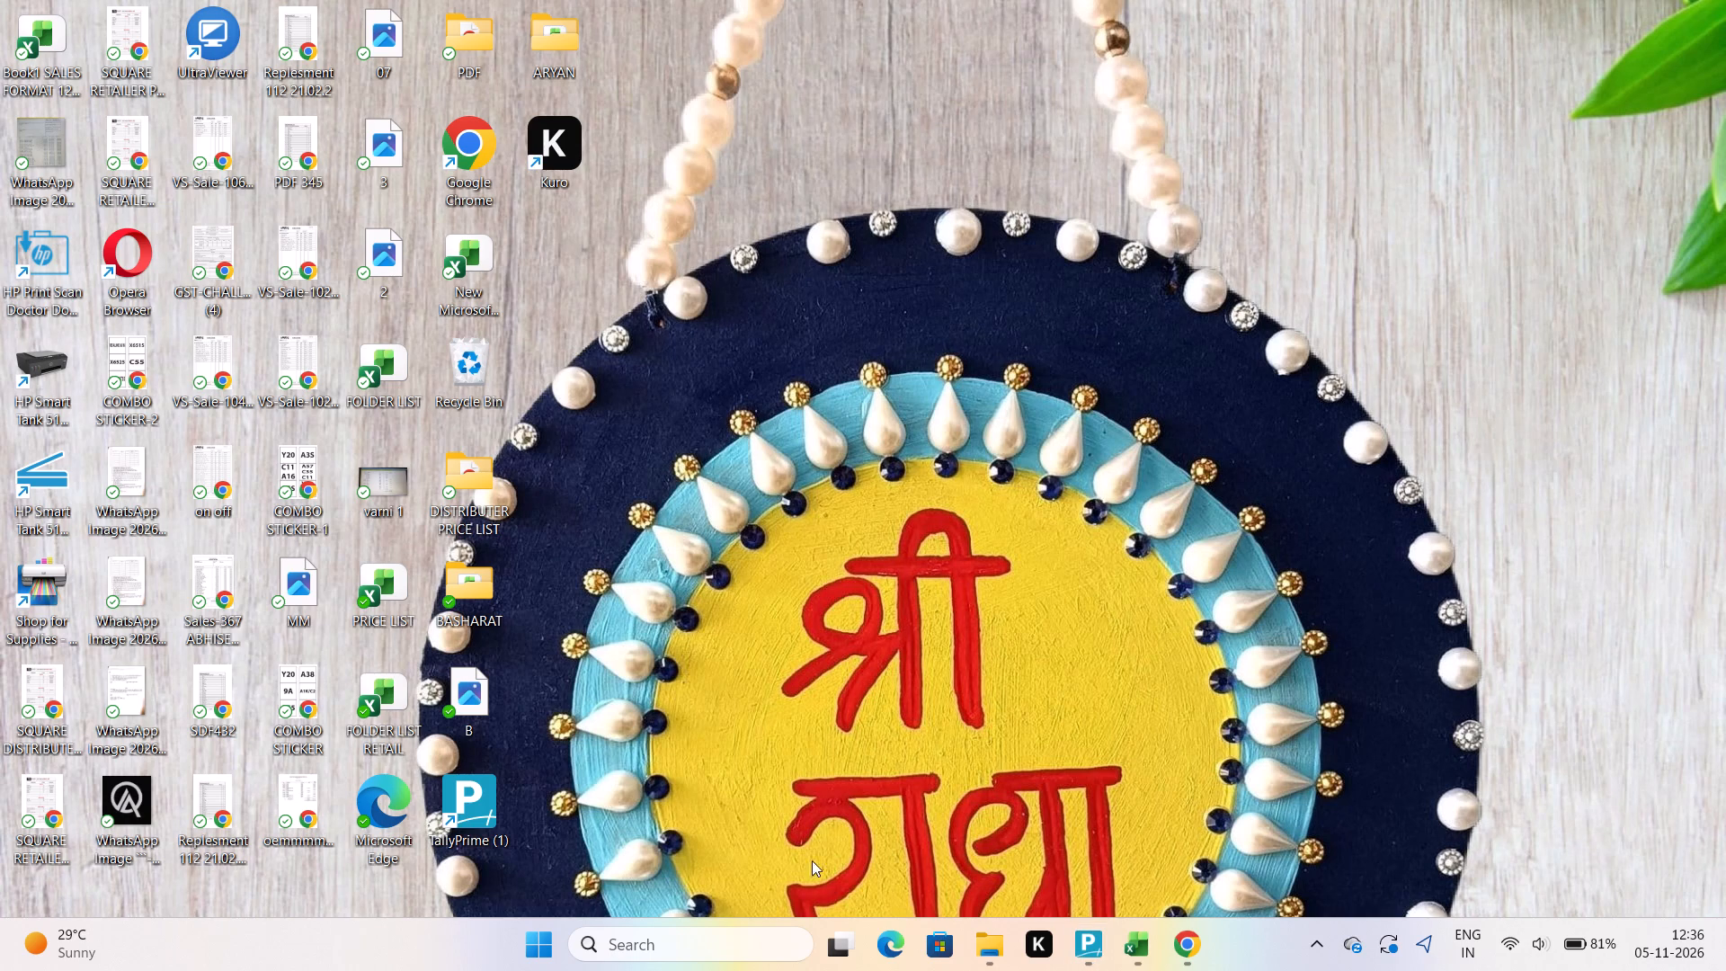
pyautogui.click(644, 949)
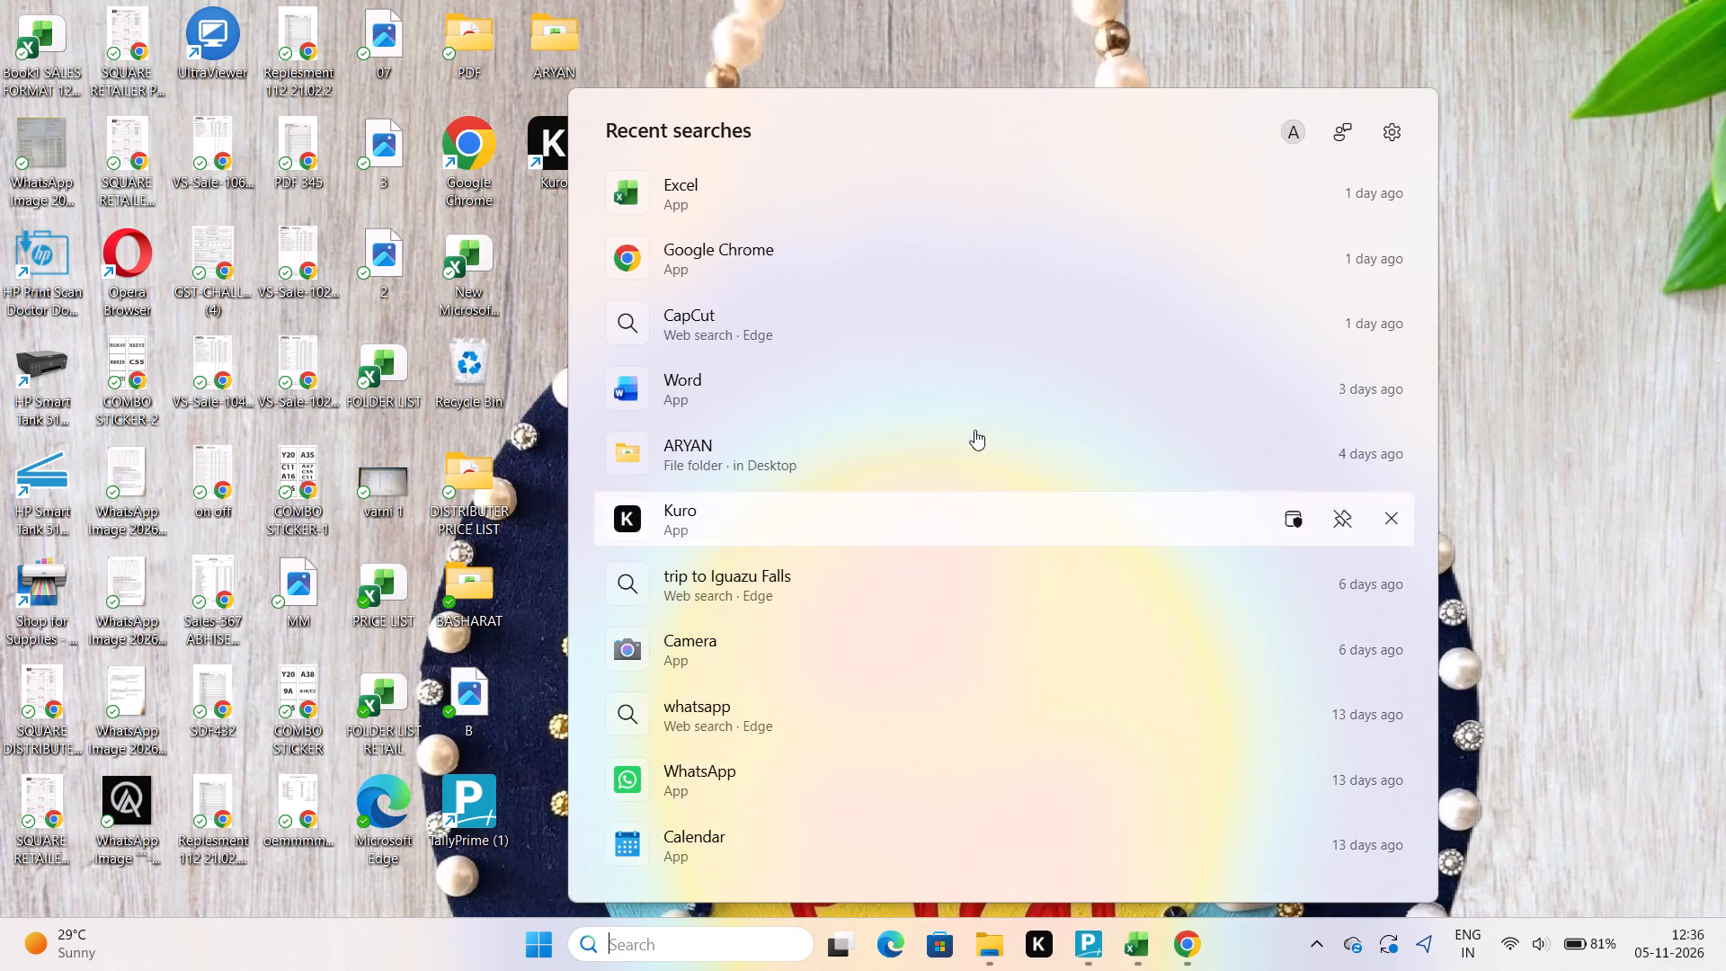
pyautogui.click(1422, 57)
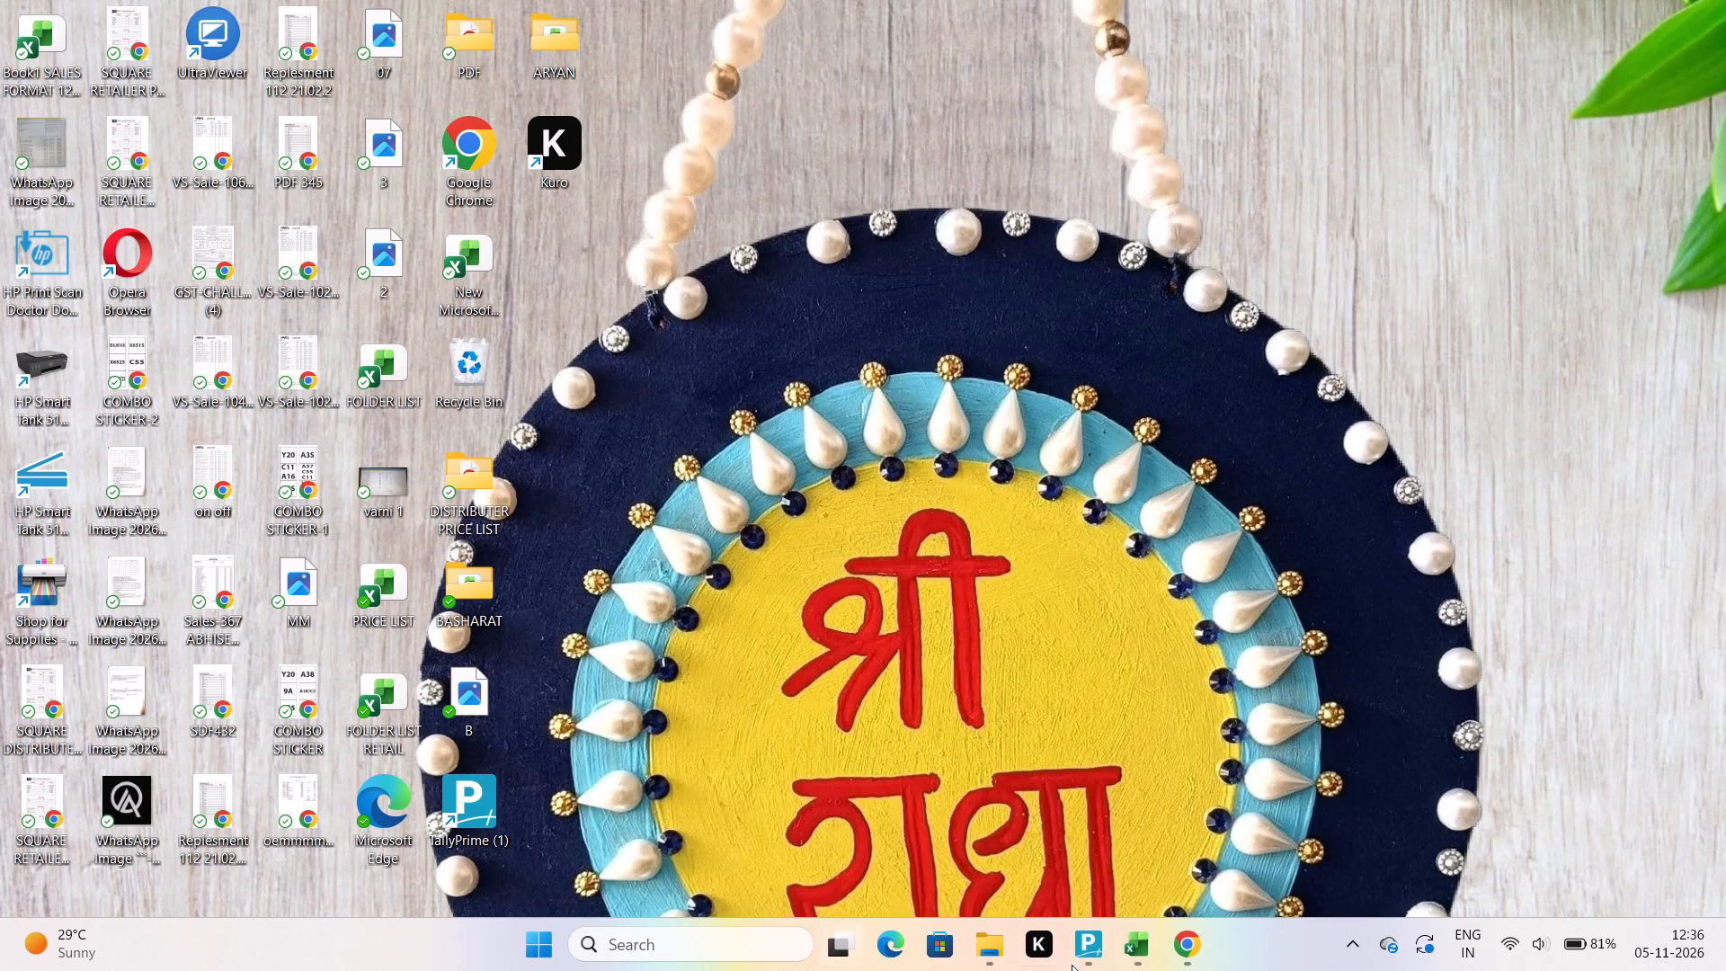
pyautogui.click(1179, 951)
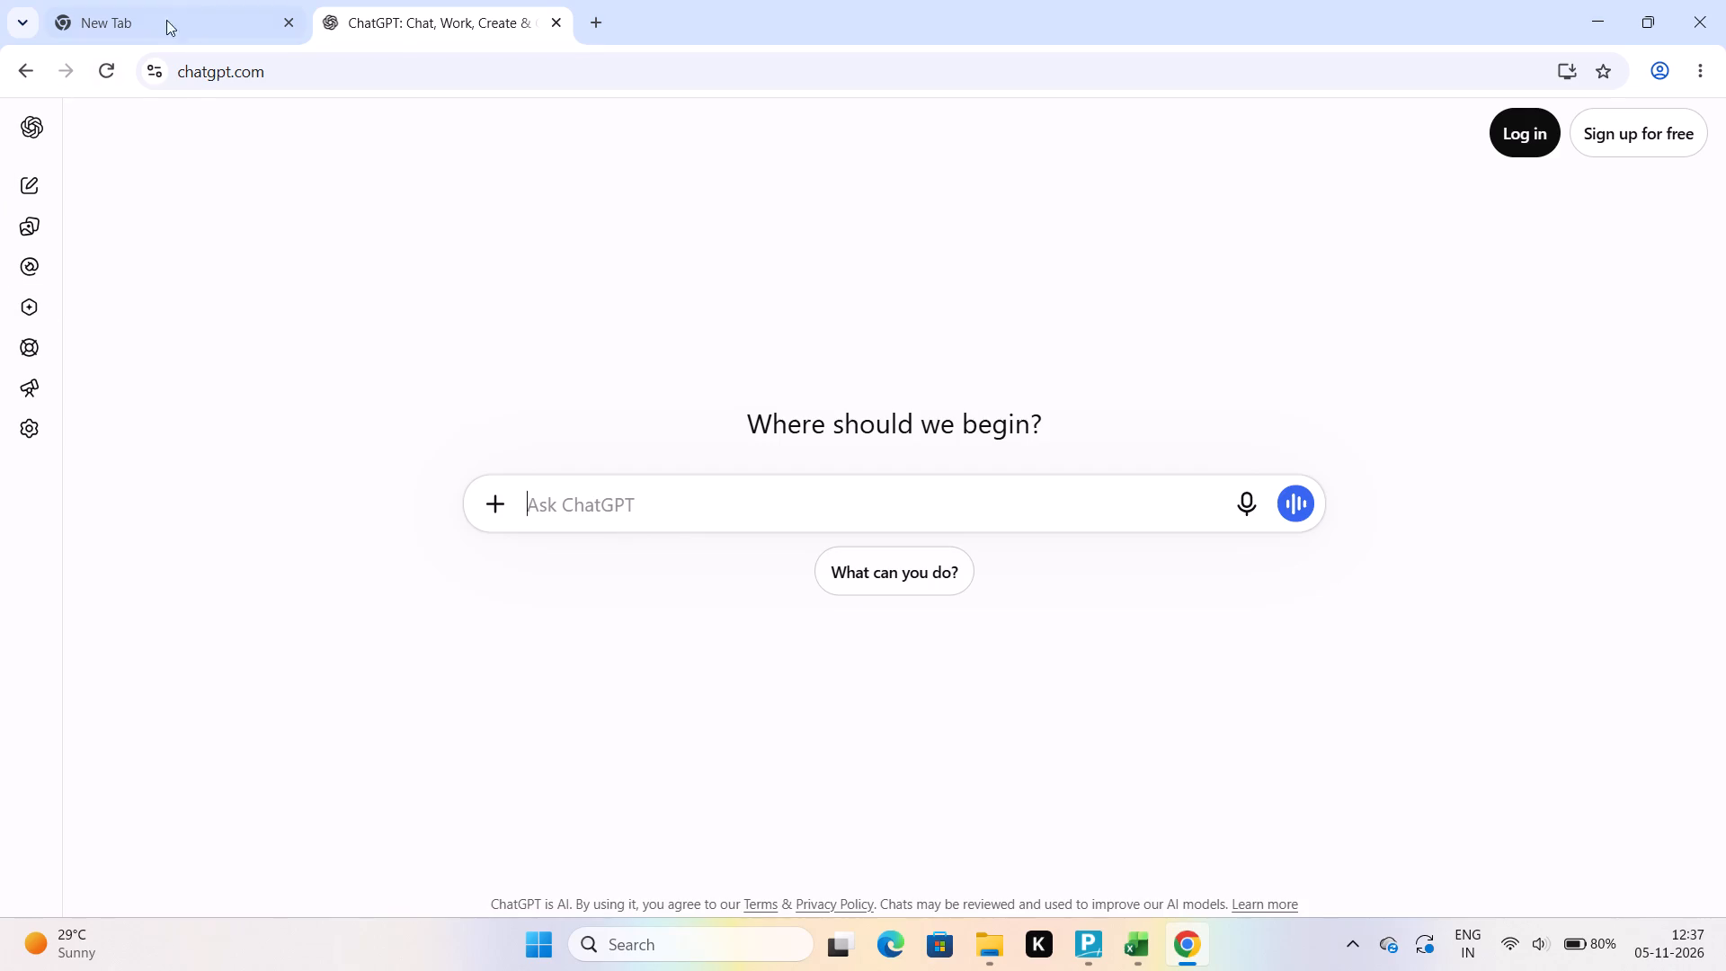
# In the first browser tab, search Google for youtube from the recent searches and open the main YouTube result.
pyautogui.click(189, 0)
pyautogui.click(533, 449)
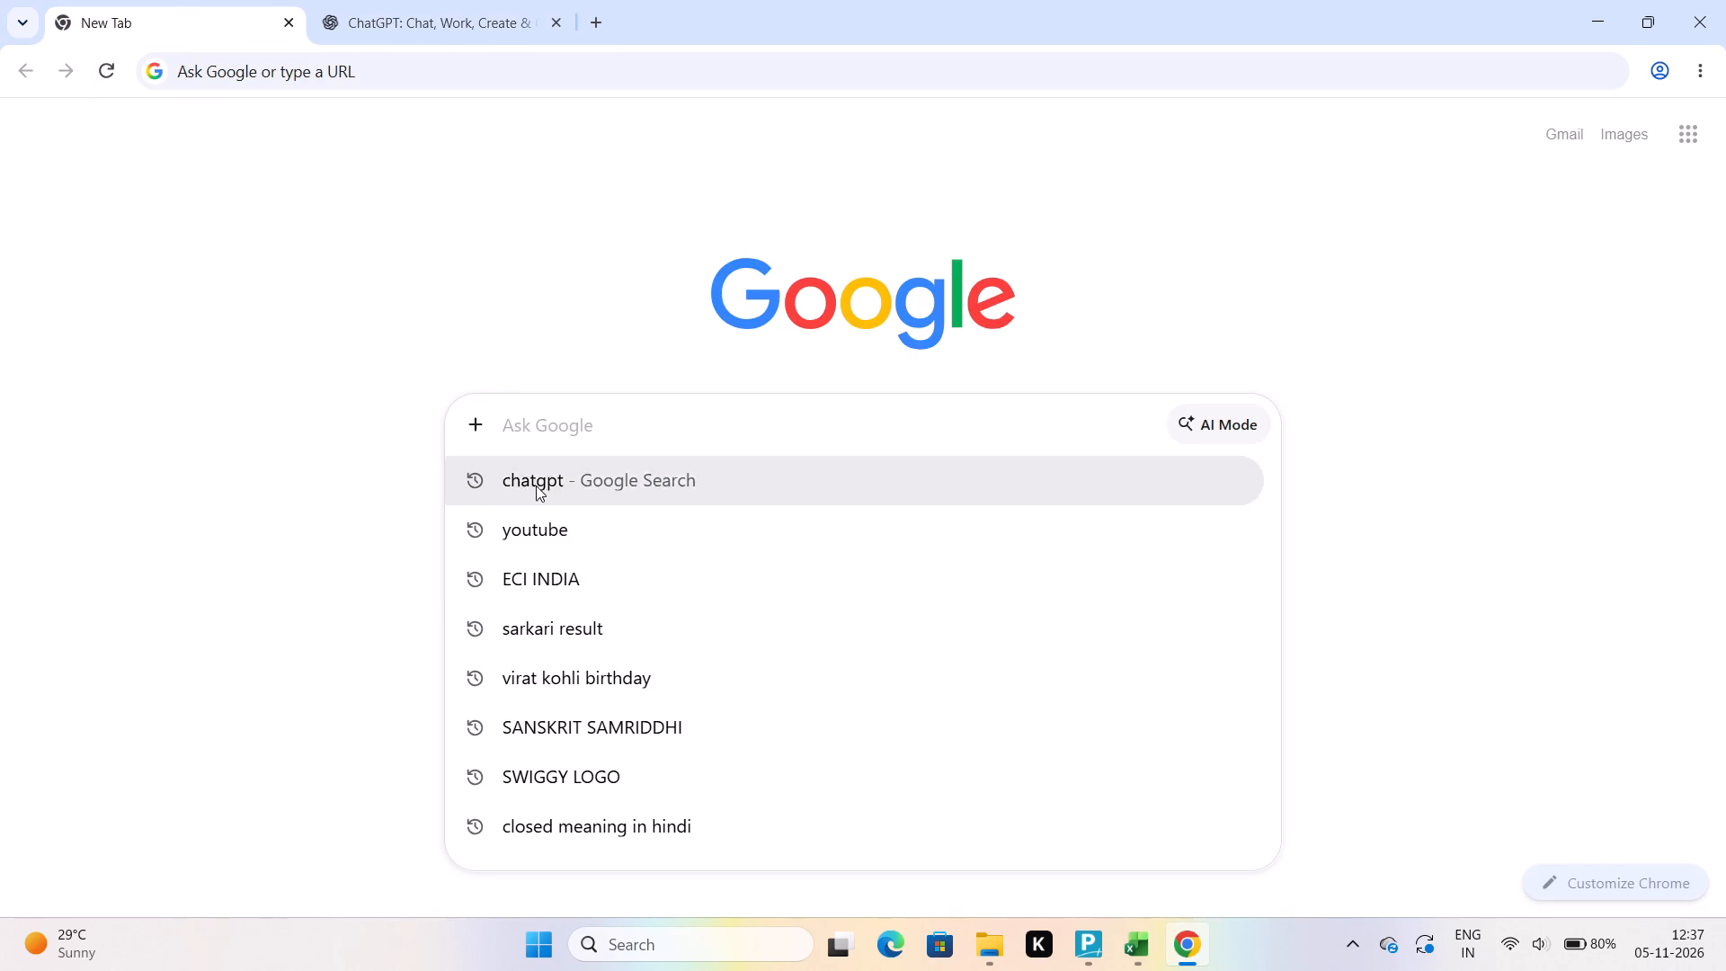
pyautogui.click(537, 532)
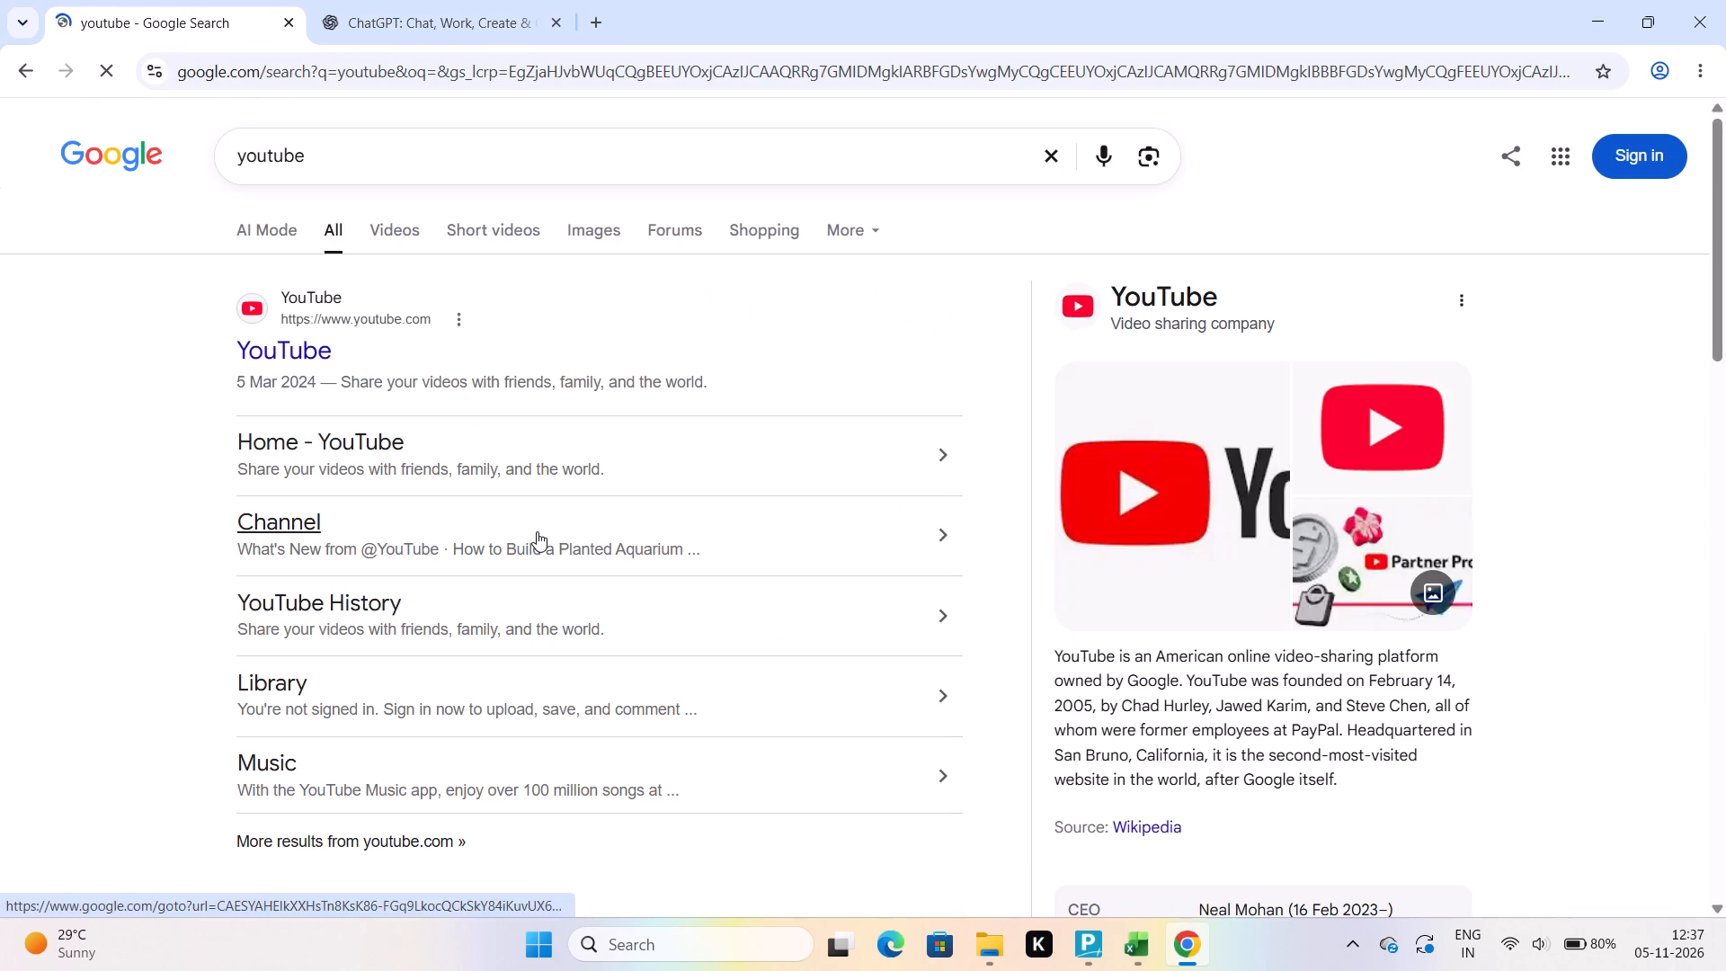
pyautogui.click(328, 348)
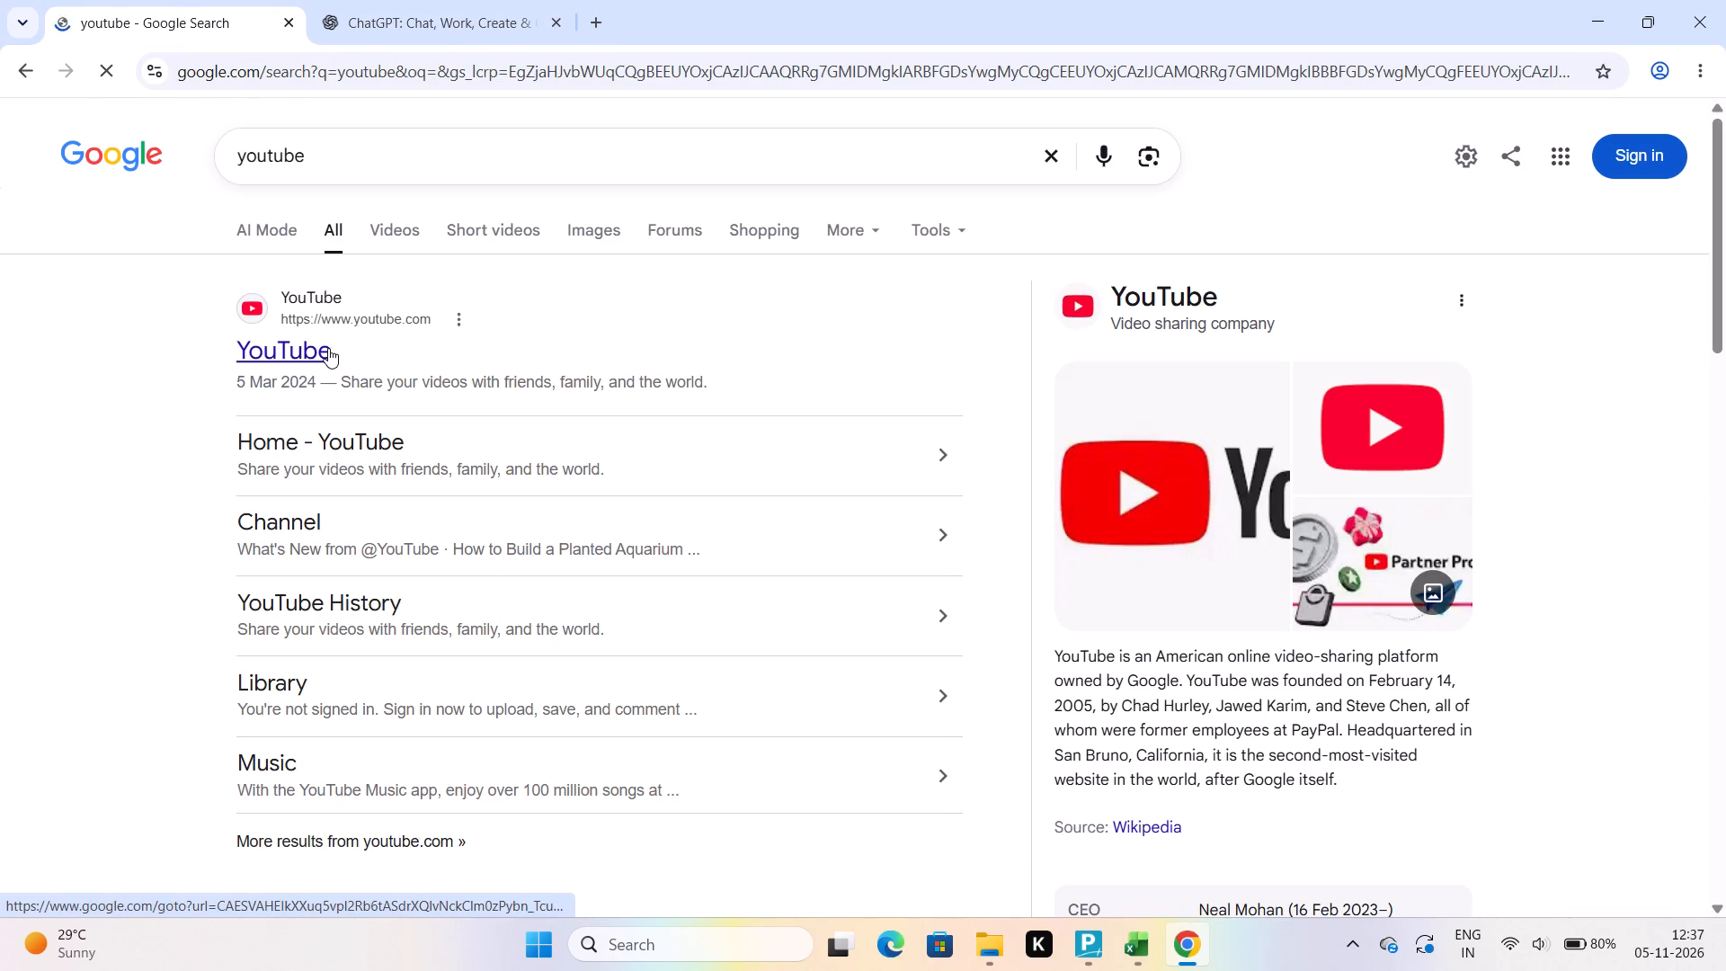
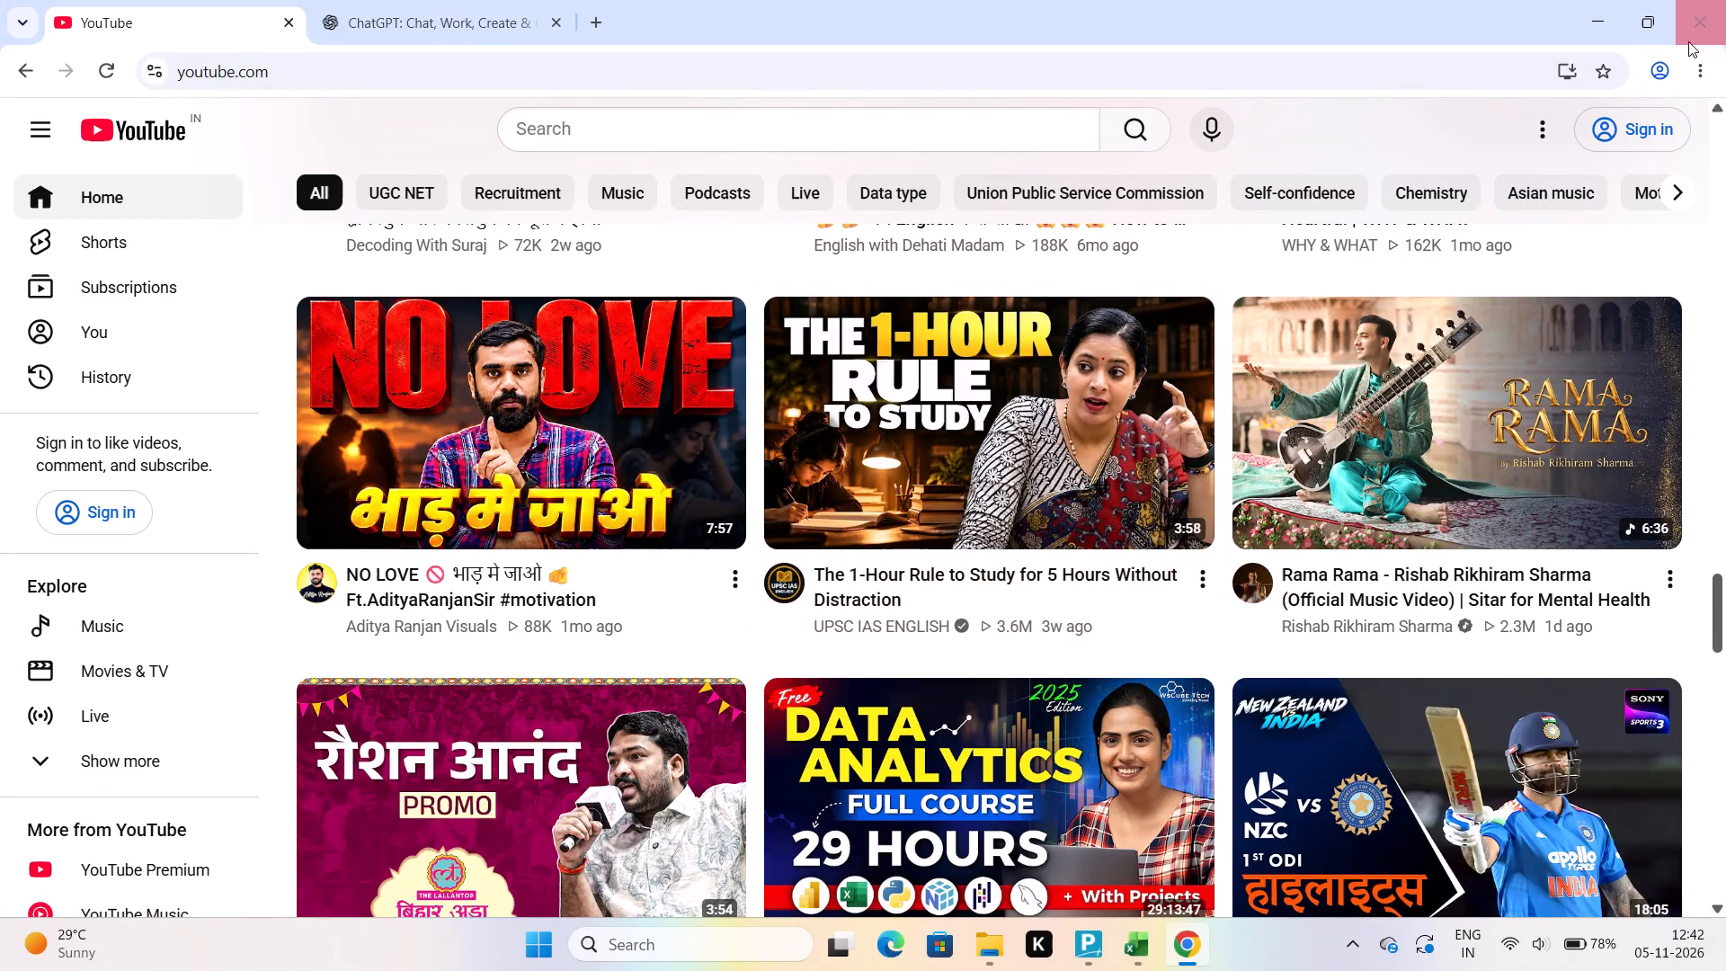
# Close the Google Chrome window holding the YouTube and ChatGPT pages.
pyautogui.click(1706, 13)
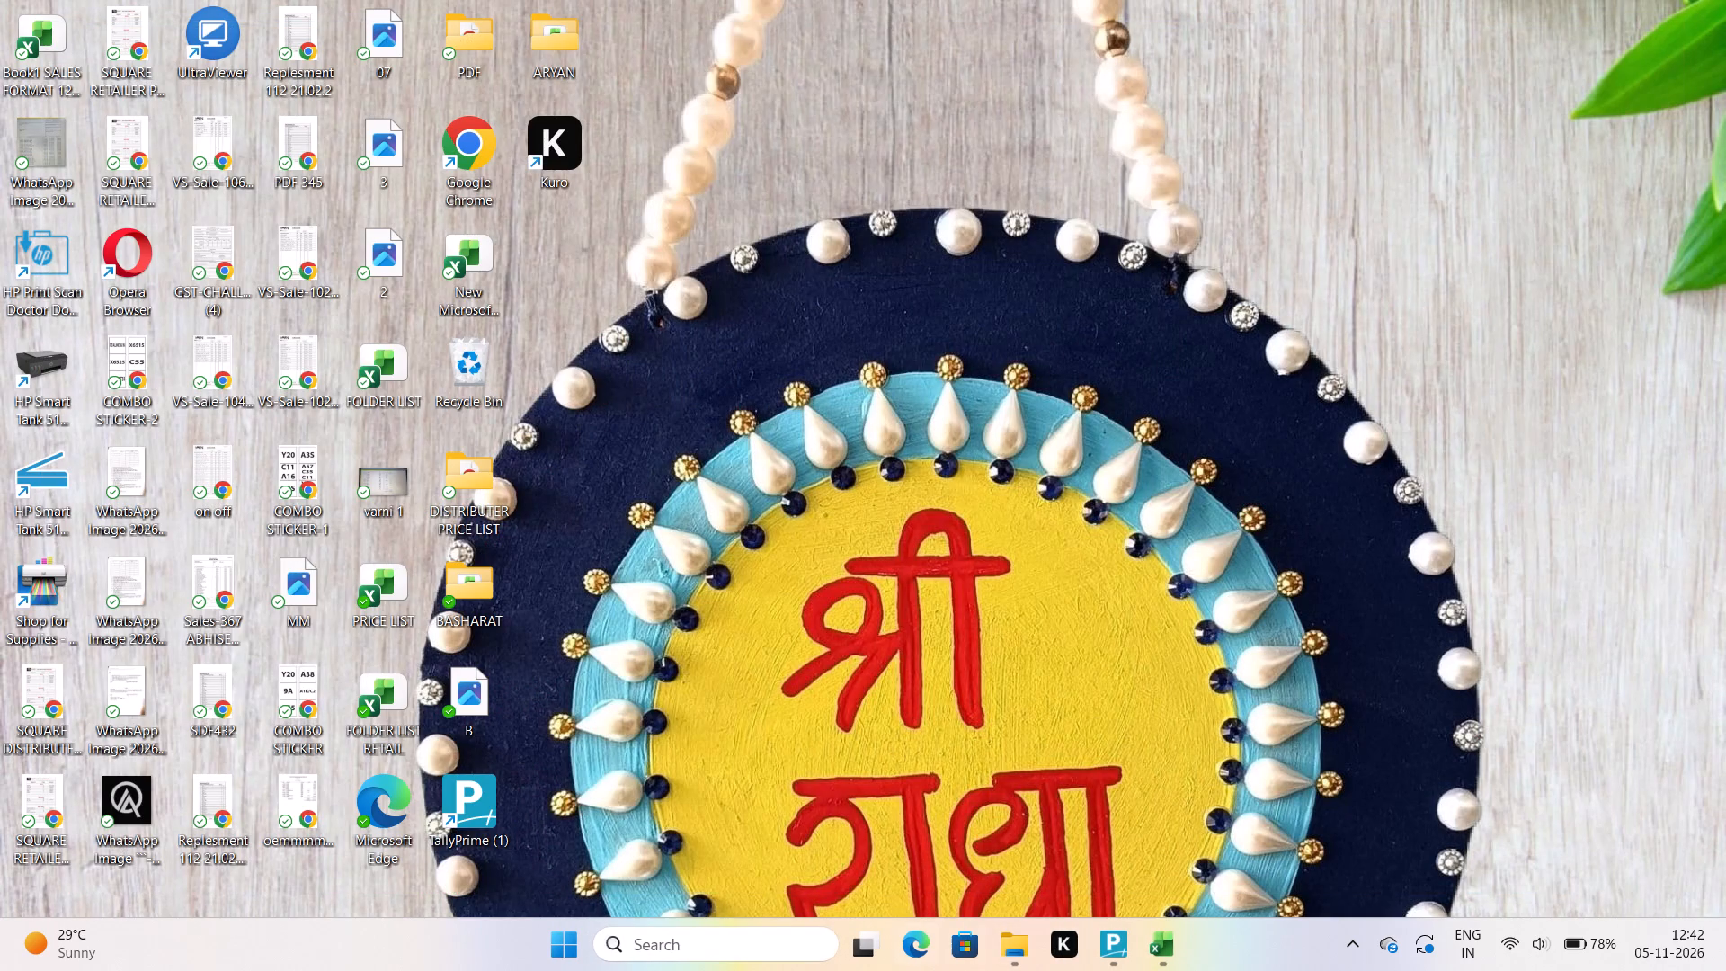
# Open Windows Search from the desktop.
pyautogui.click(743, 943)
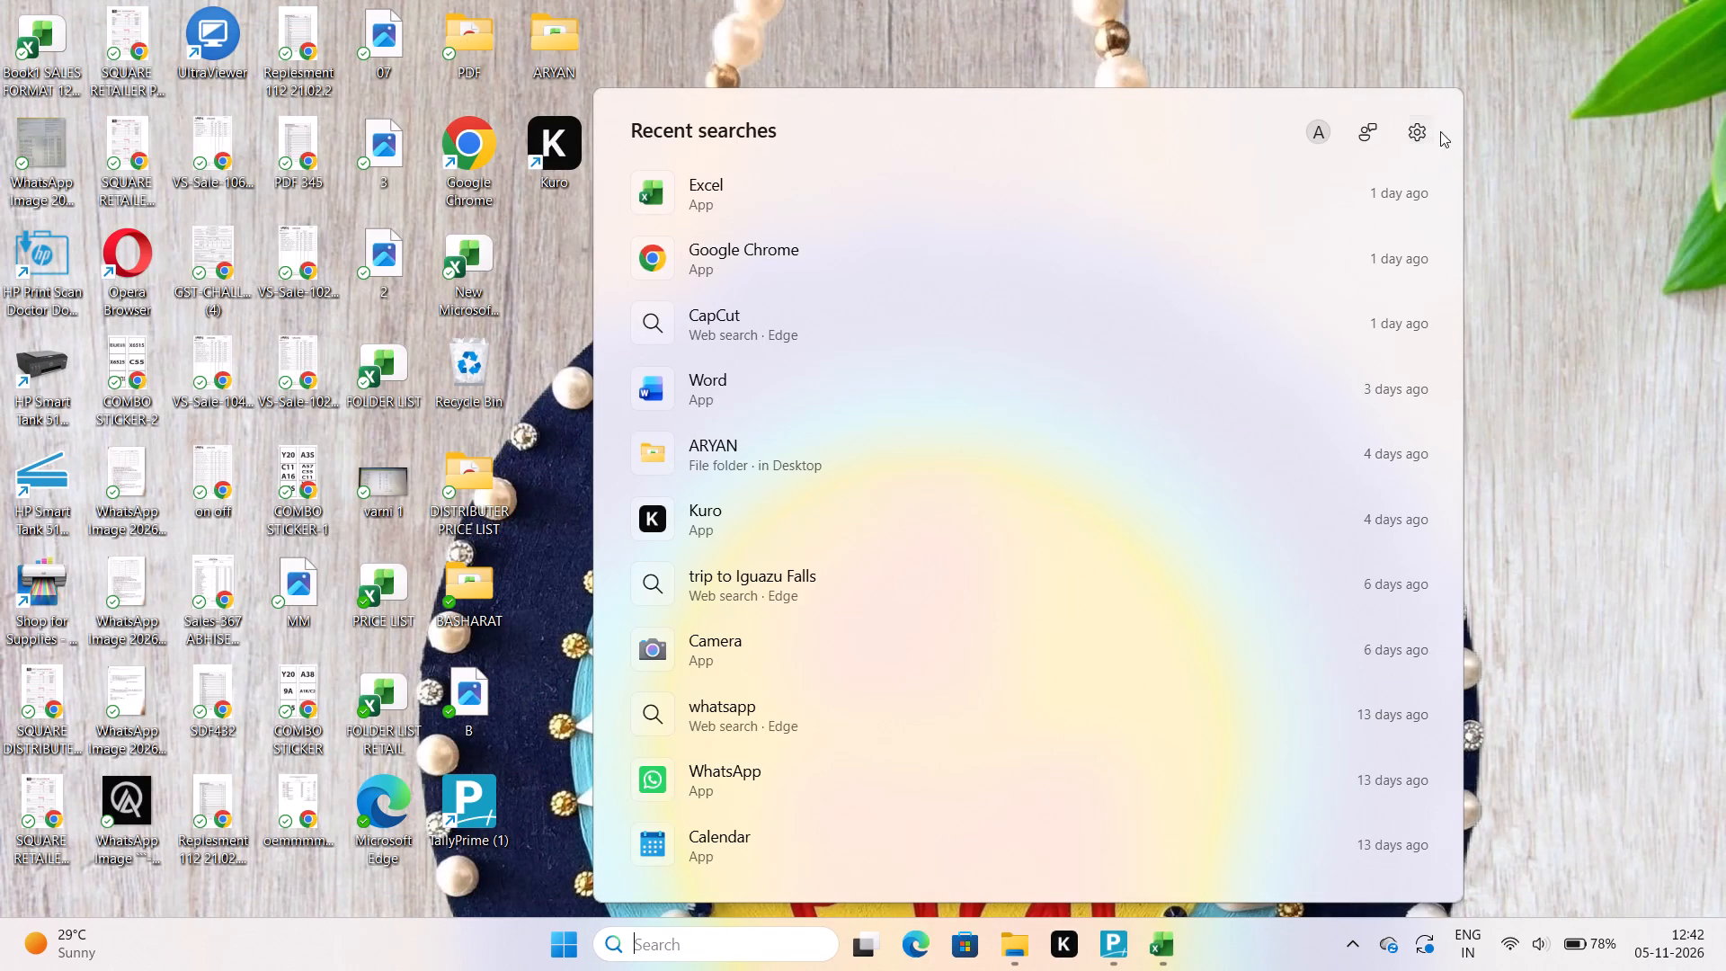
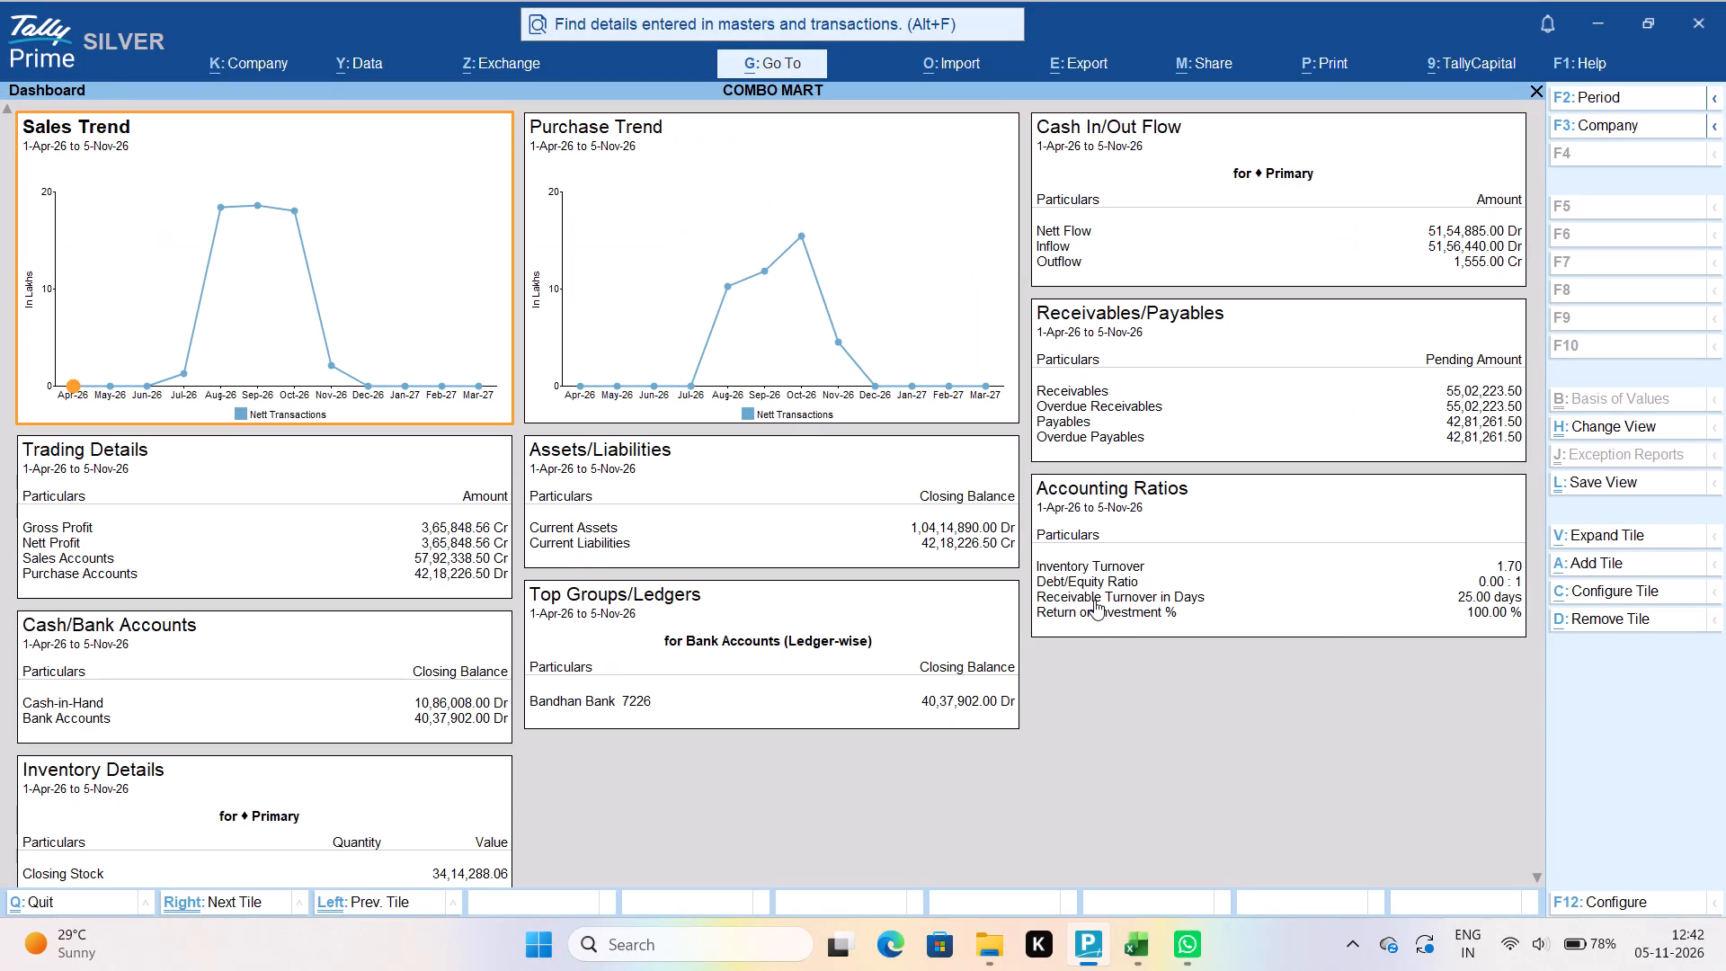
pyautogui.press('Escape')
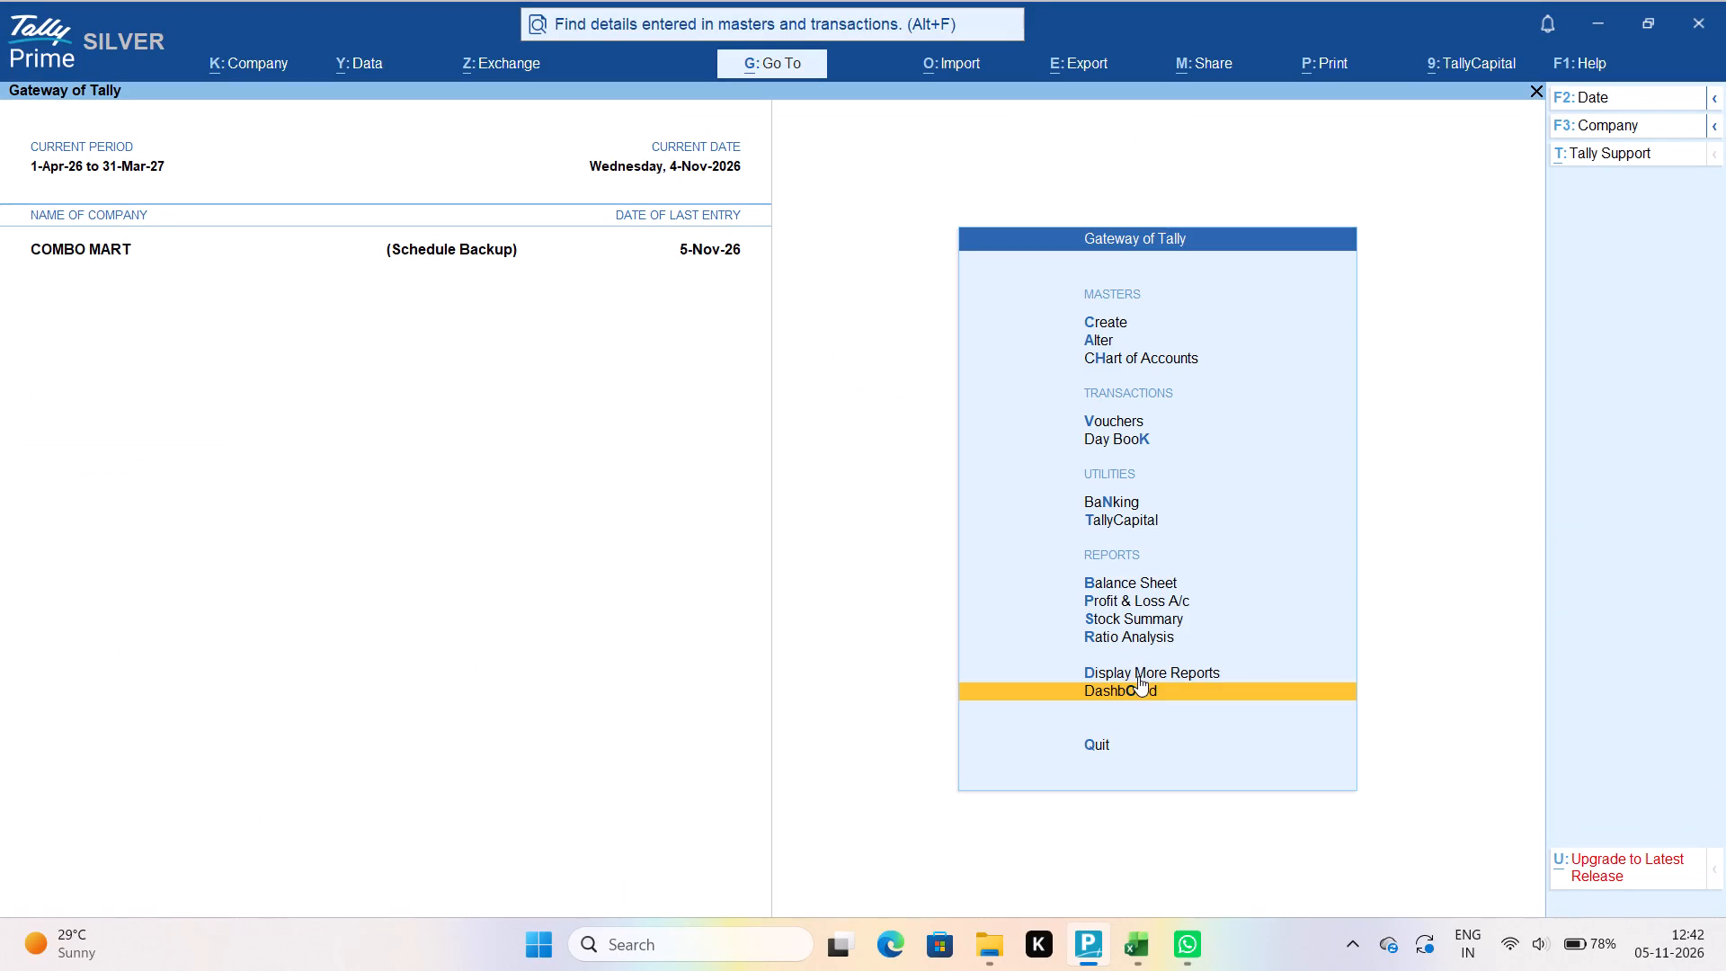
pyautogui.click(1134, 673)
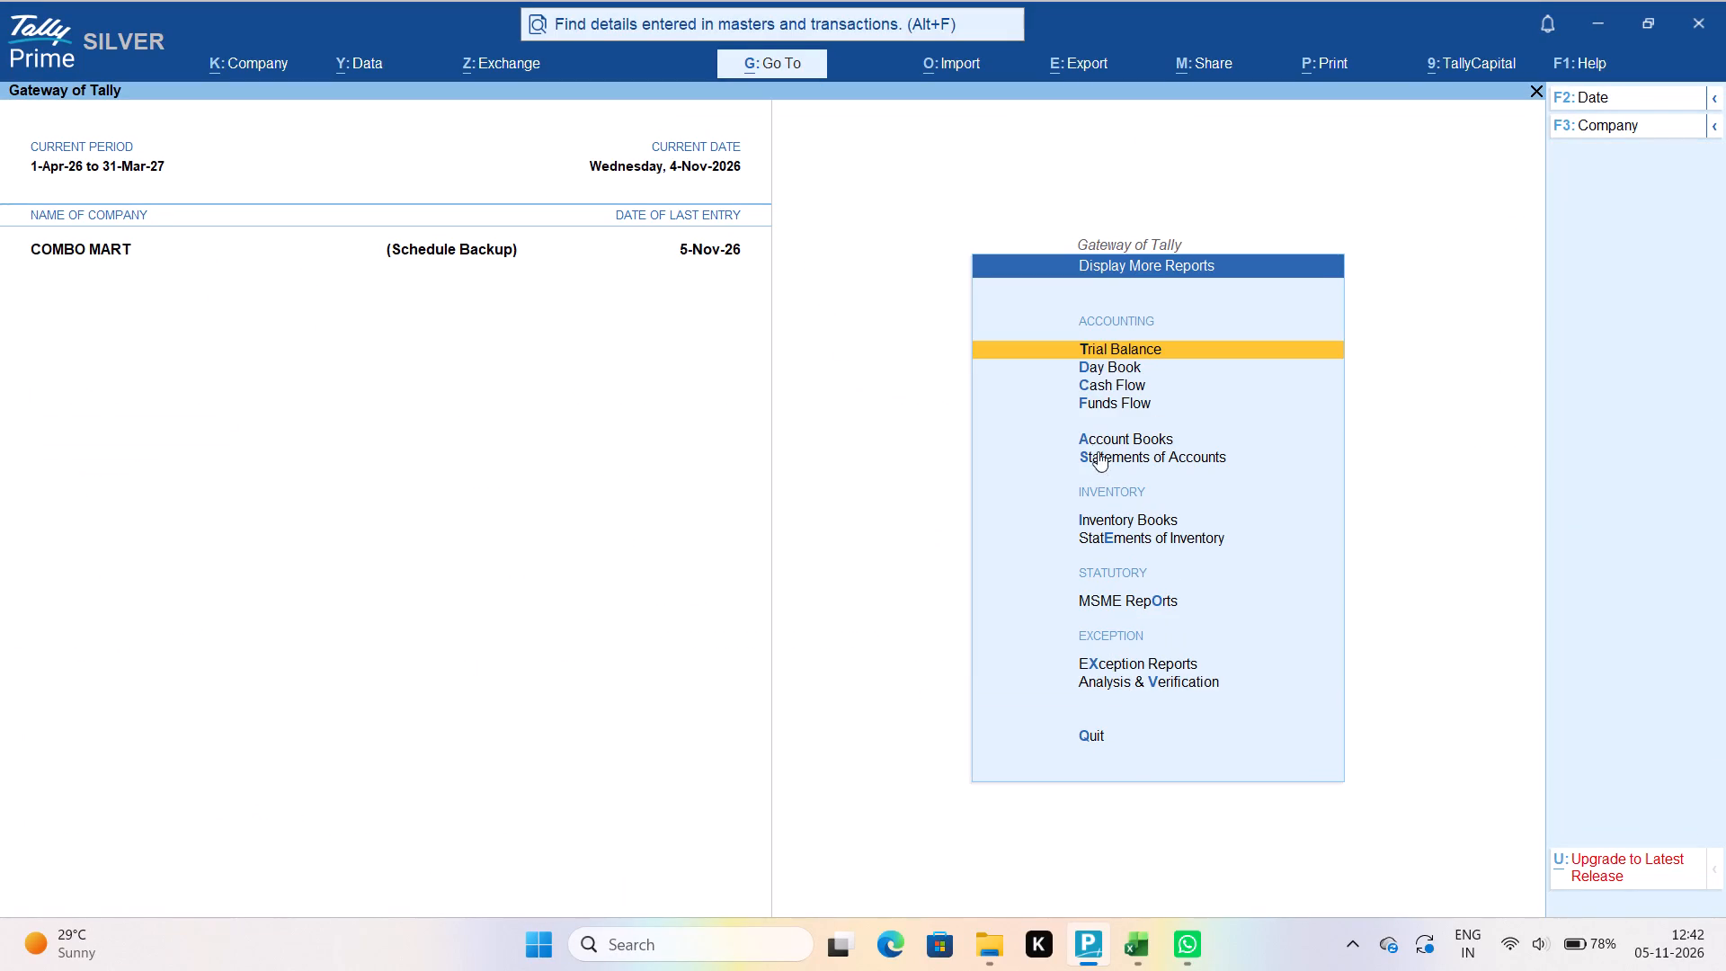
pyautogui.click(1098, 441)
pyautogui.click(1105, 379)
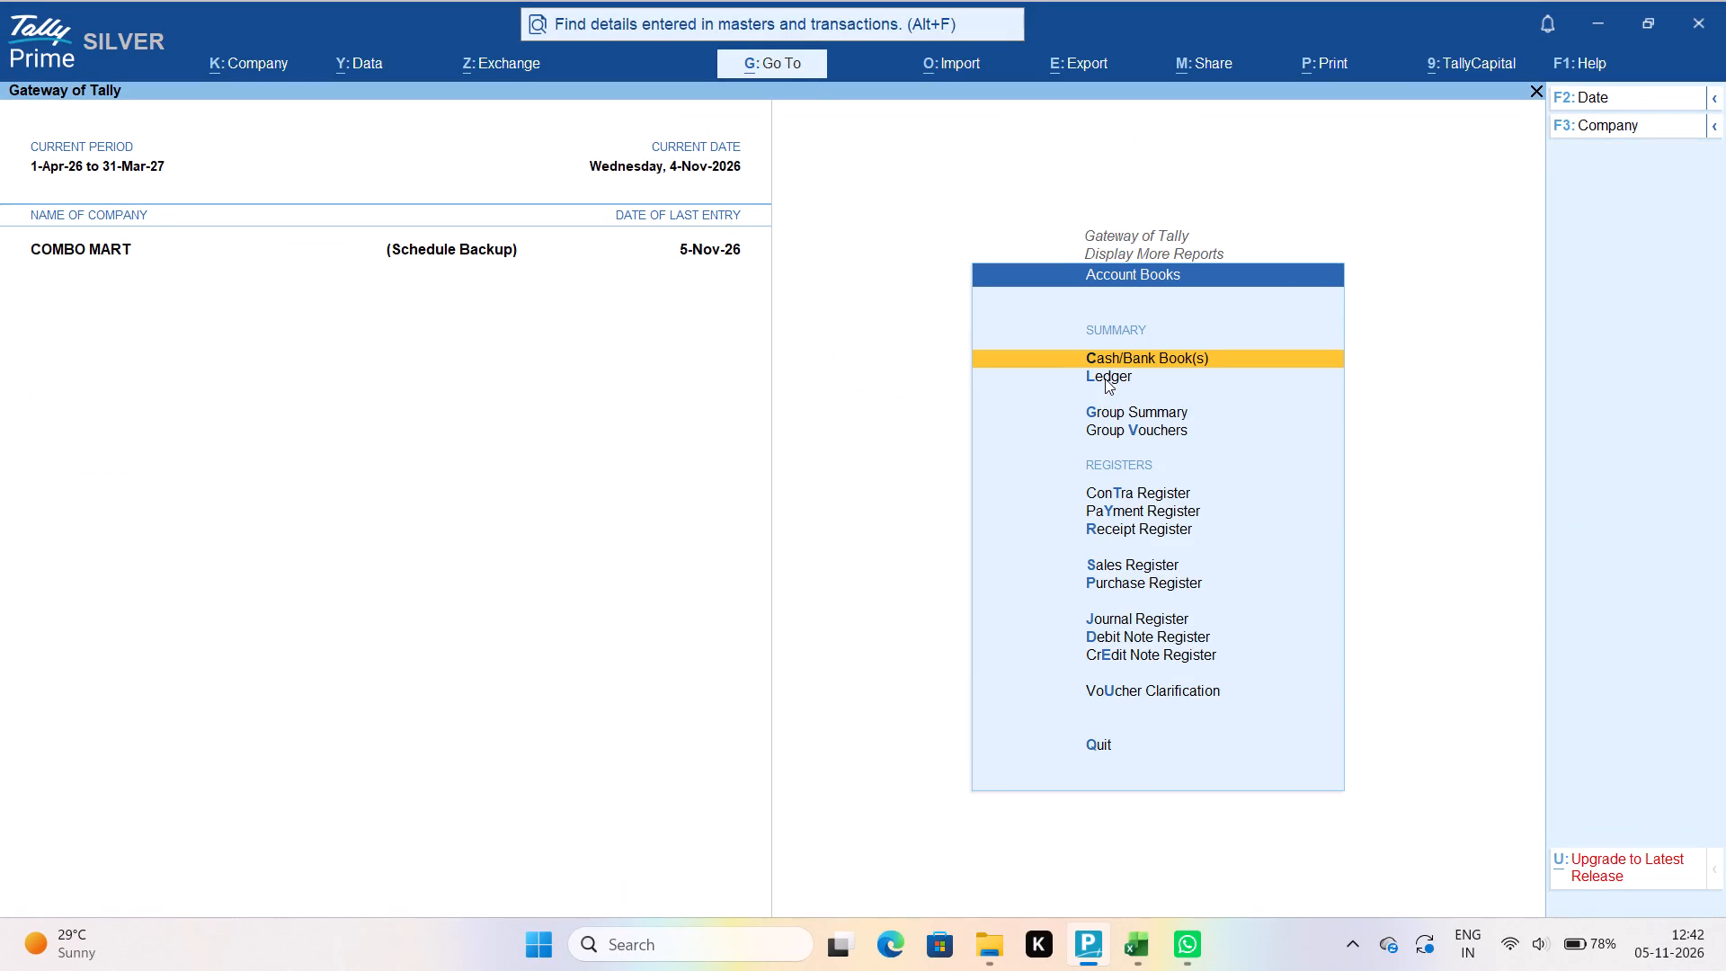
pyautogui.write('DILNA')
pyautogui.press('Return')
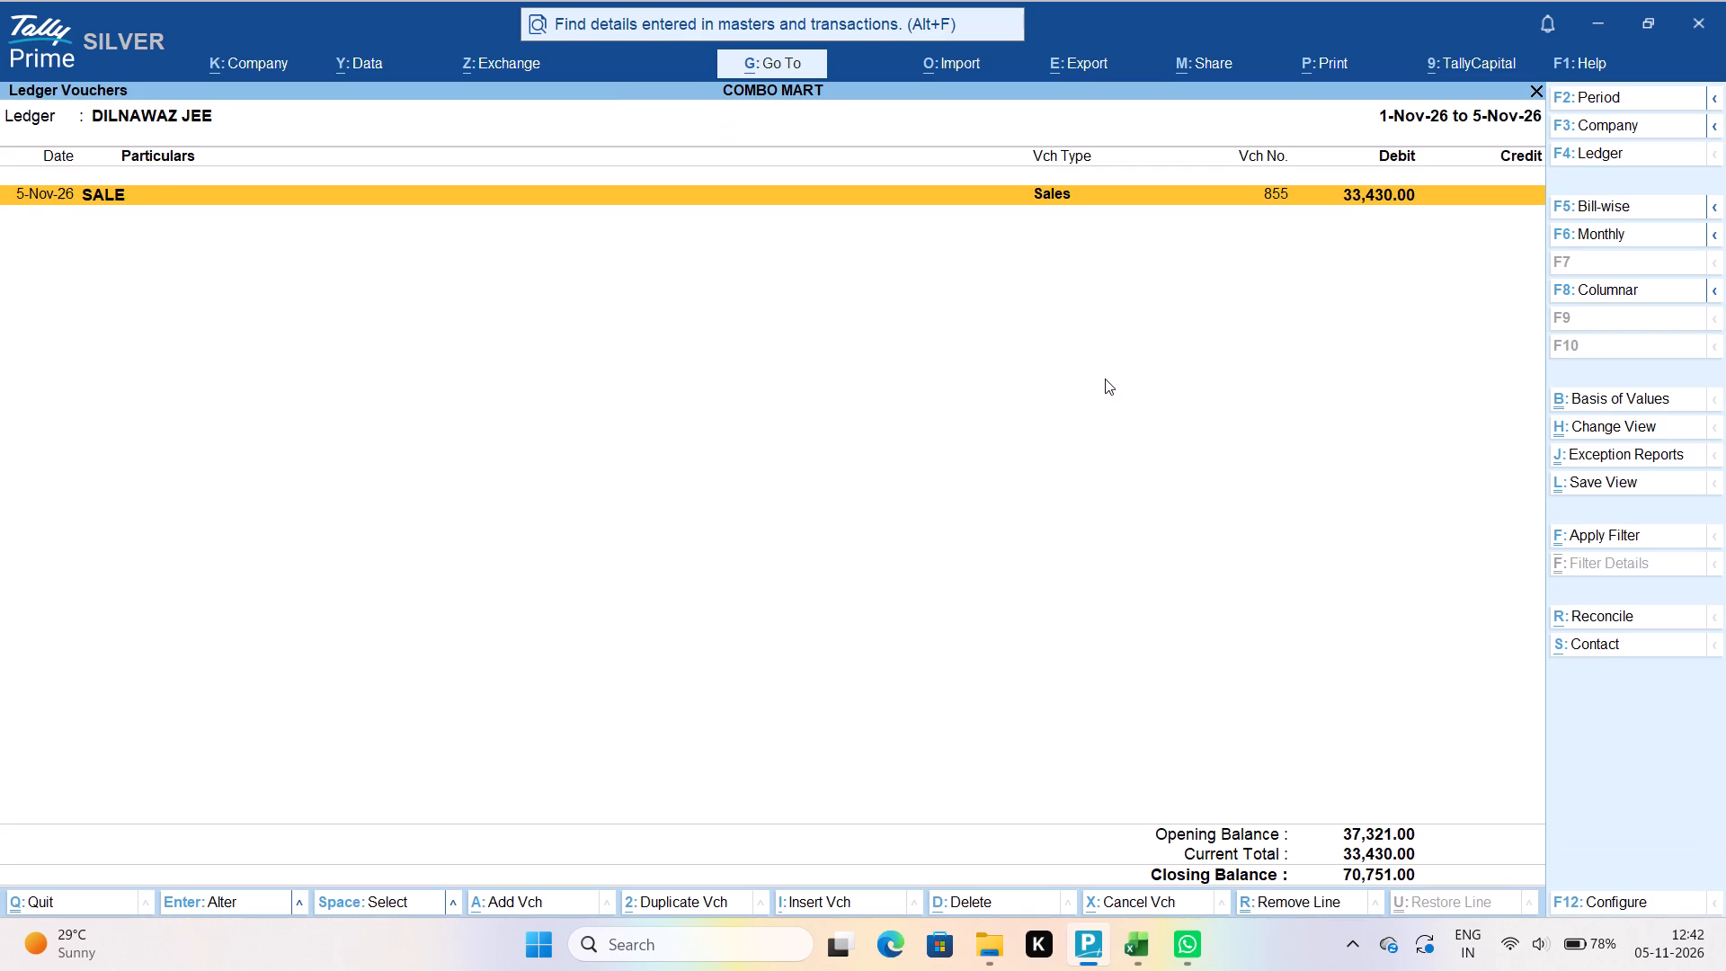
pyautogui.press('Return')
pyautogui.hotkey('ctrl', 'e')
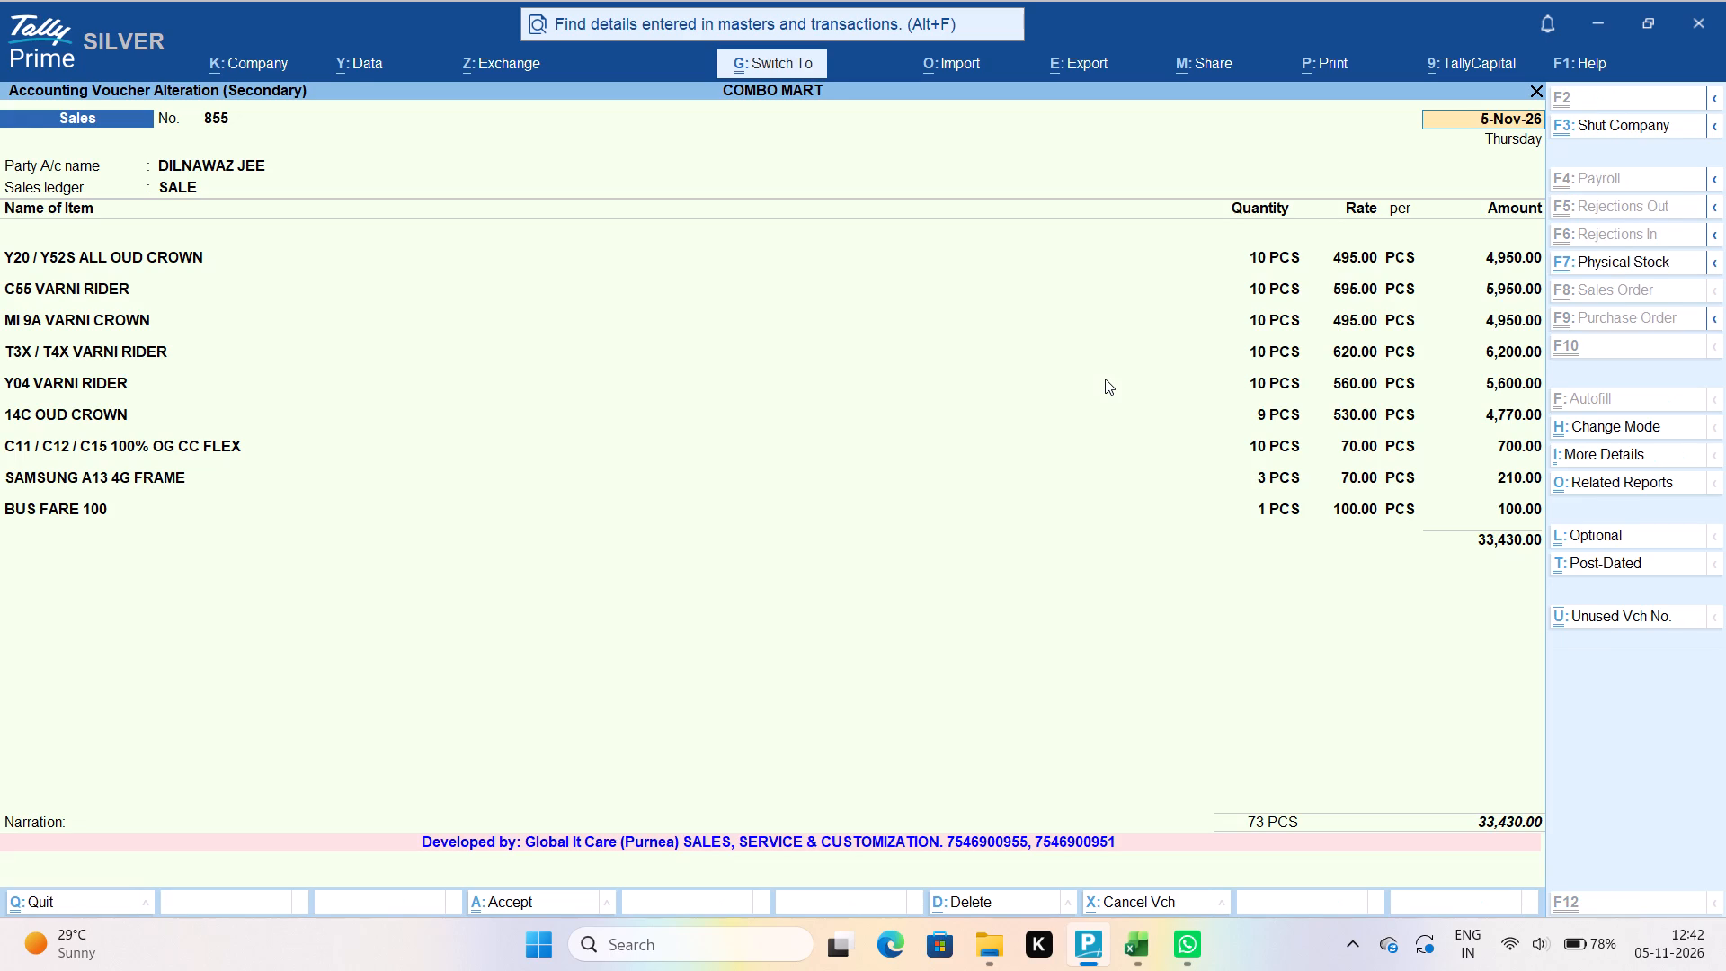
pyautogui.press('Return')
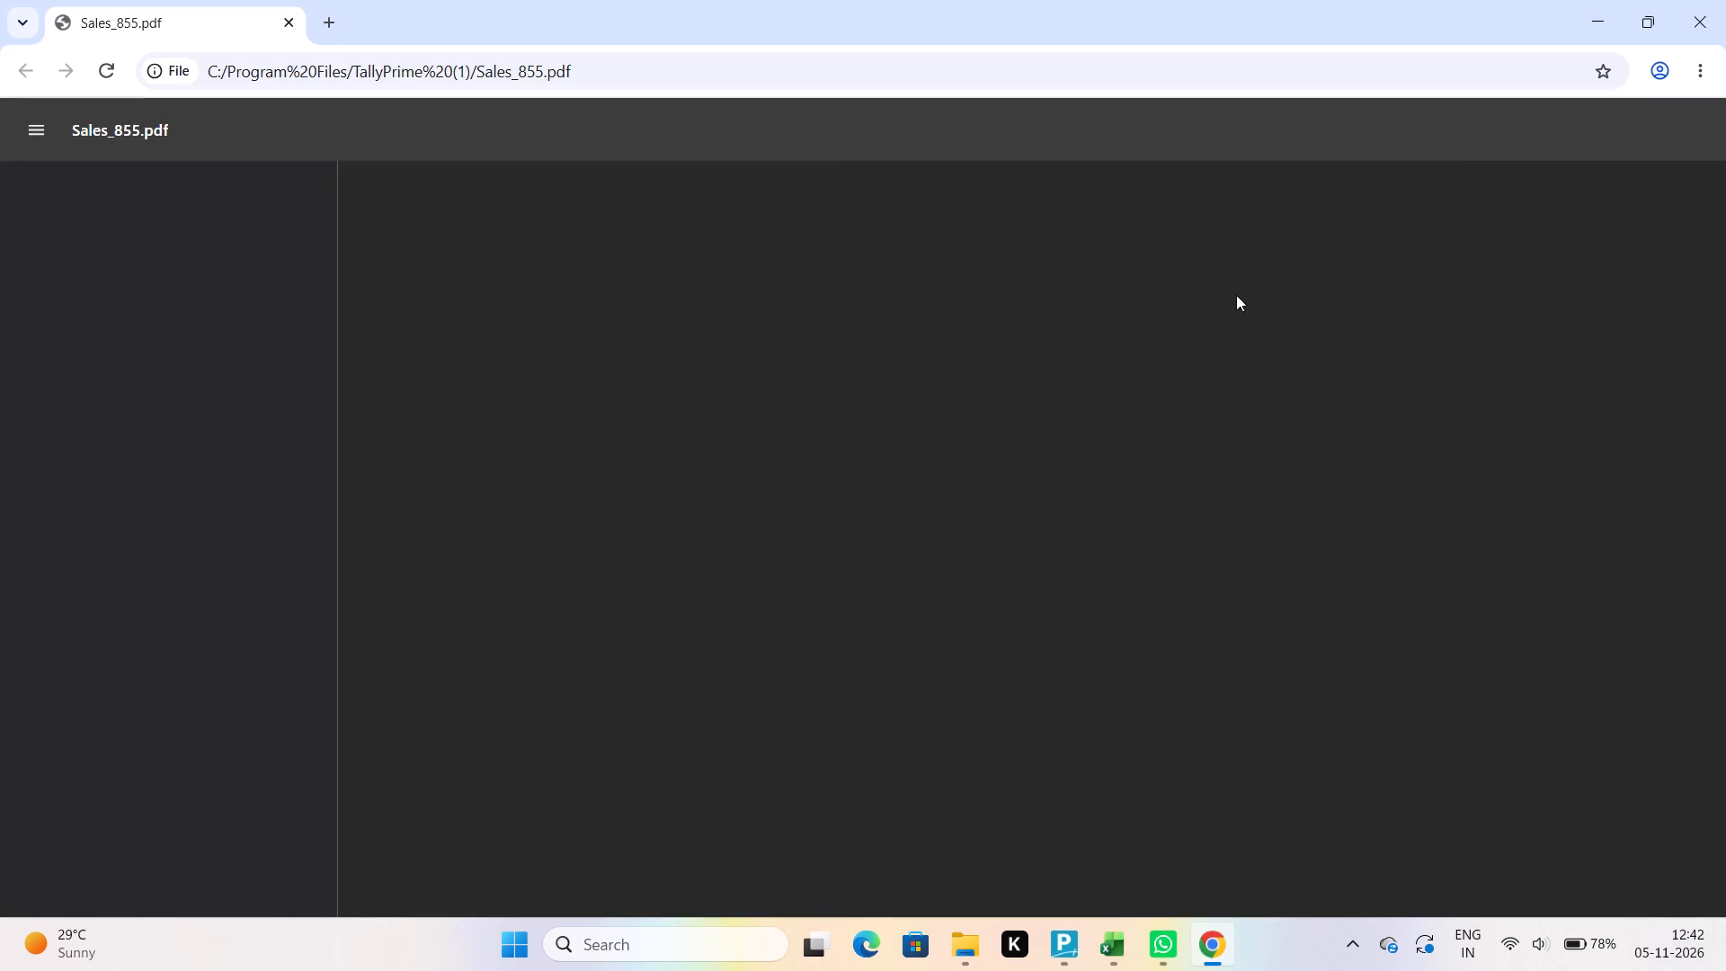
# Look over the exported invoice and save the PDF to Downloads as DILNAWAZ JEE 5 NOV.
pyautogui.scroll(-4, 1155, 448)
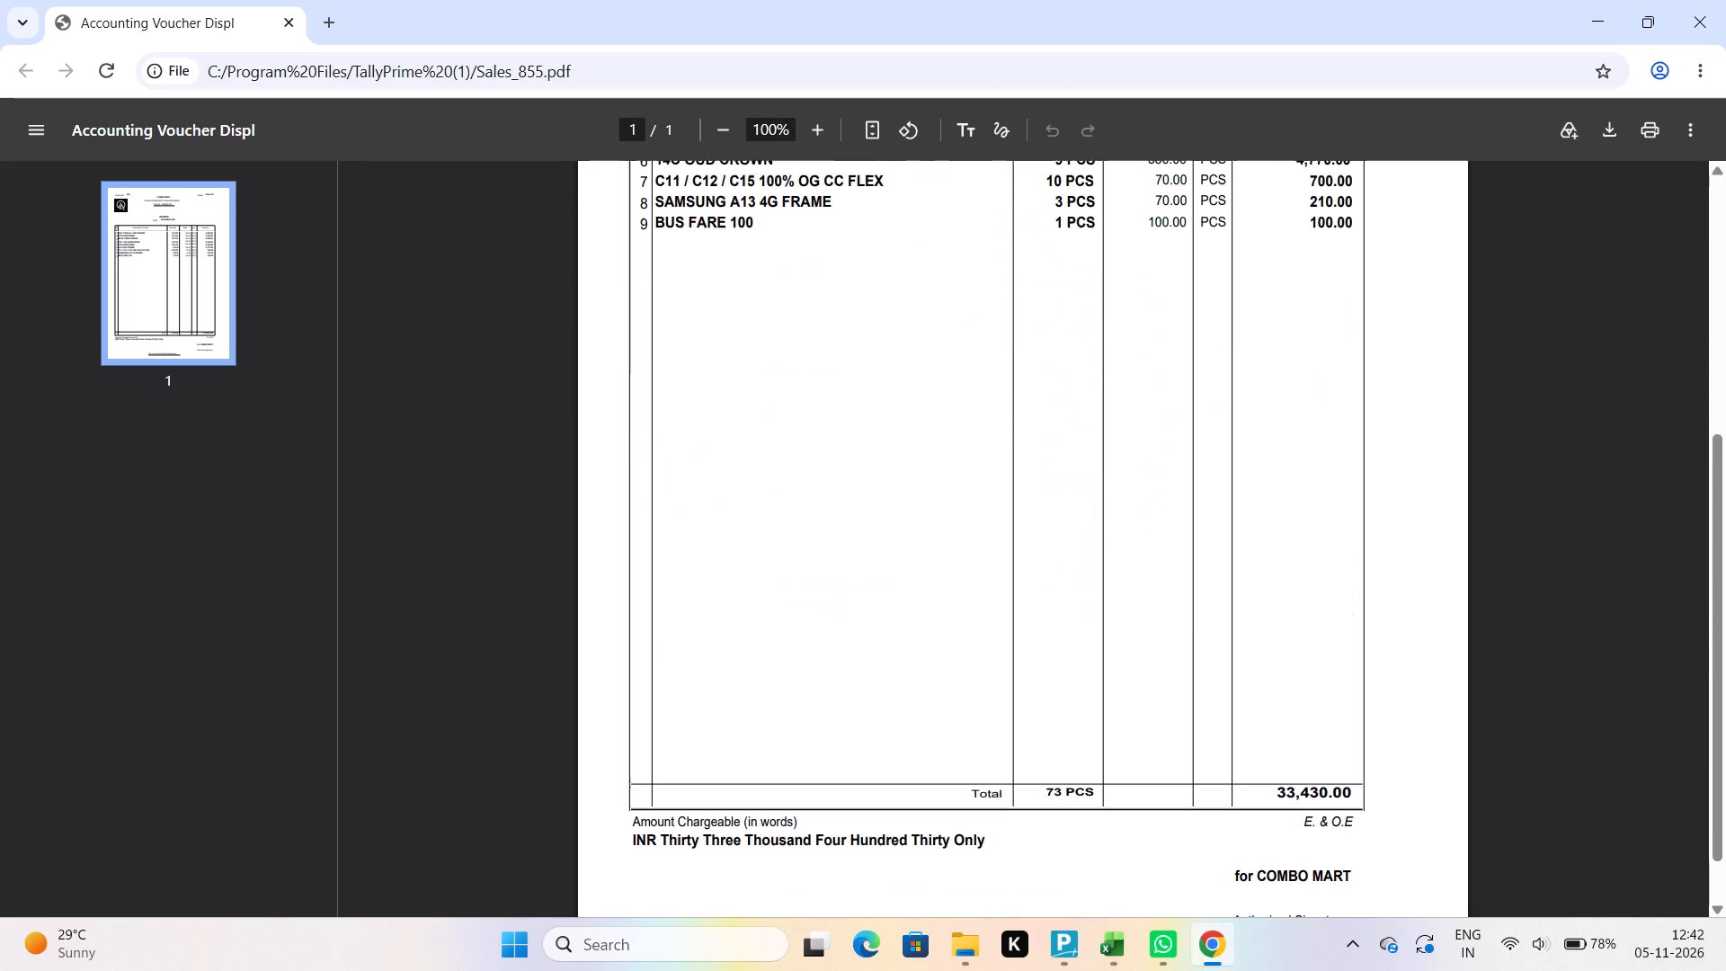
pyautogui.scroll(4, 1155, 448)
pyautogui.scroll(-5, 1155, 448)
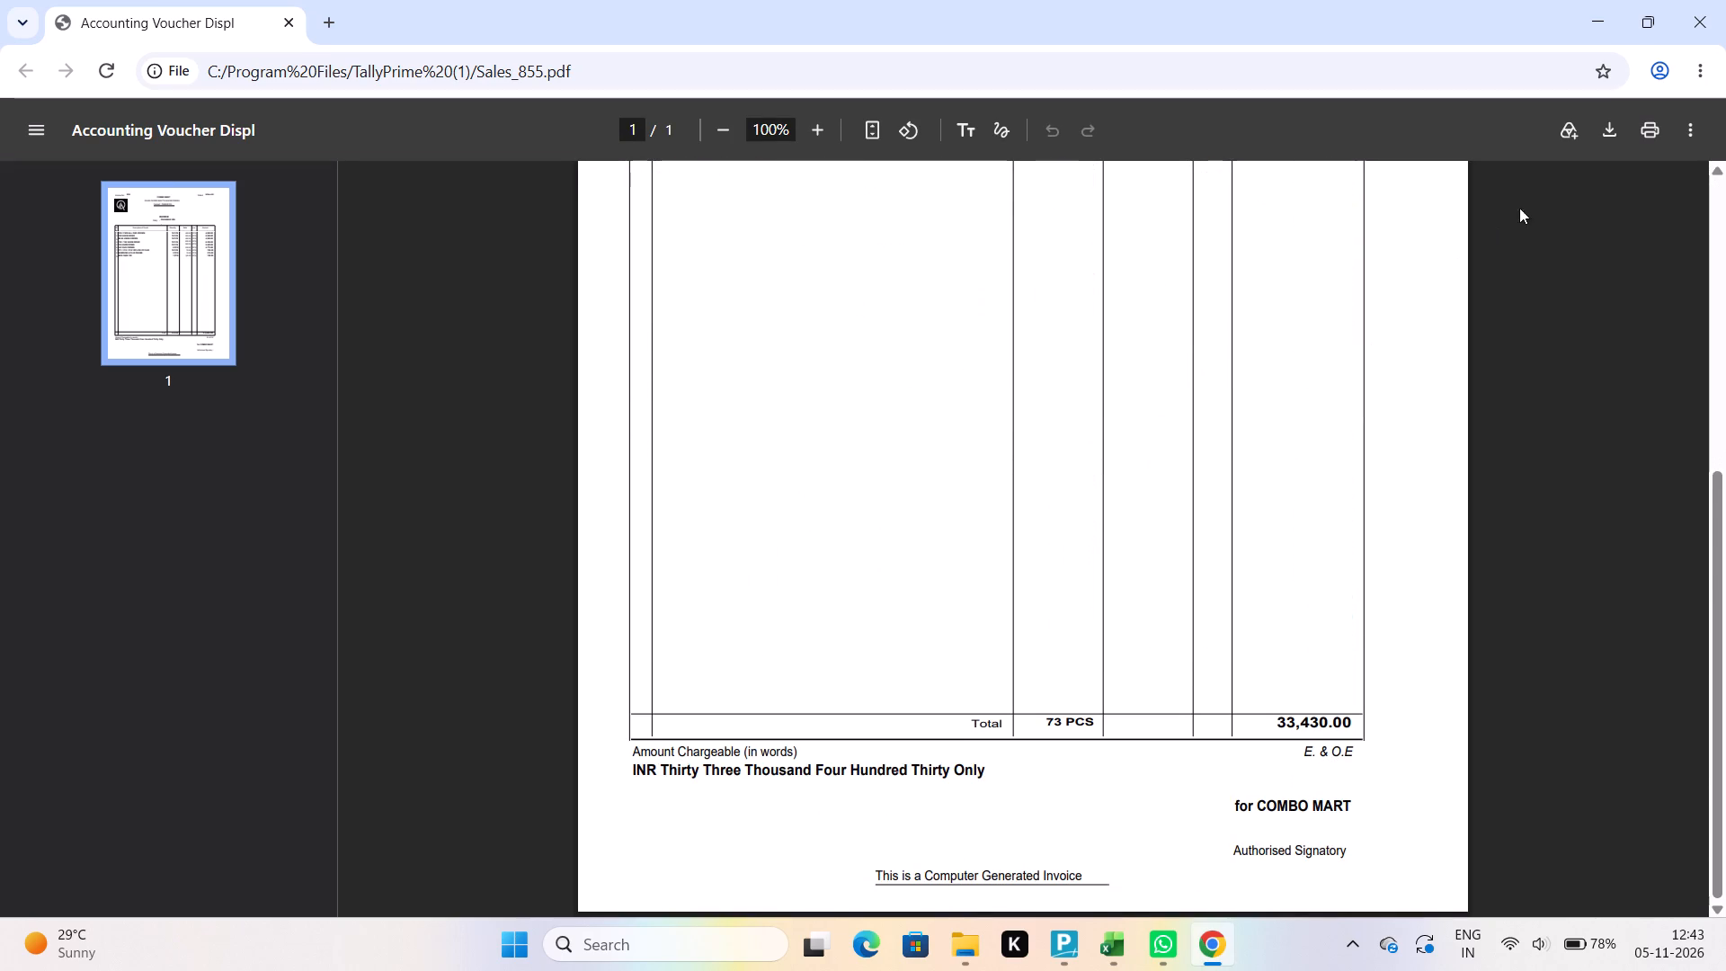
pyautogui.click(1620, 116)
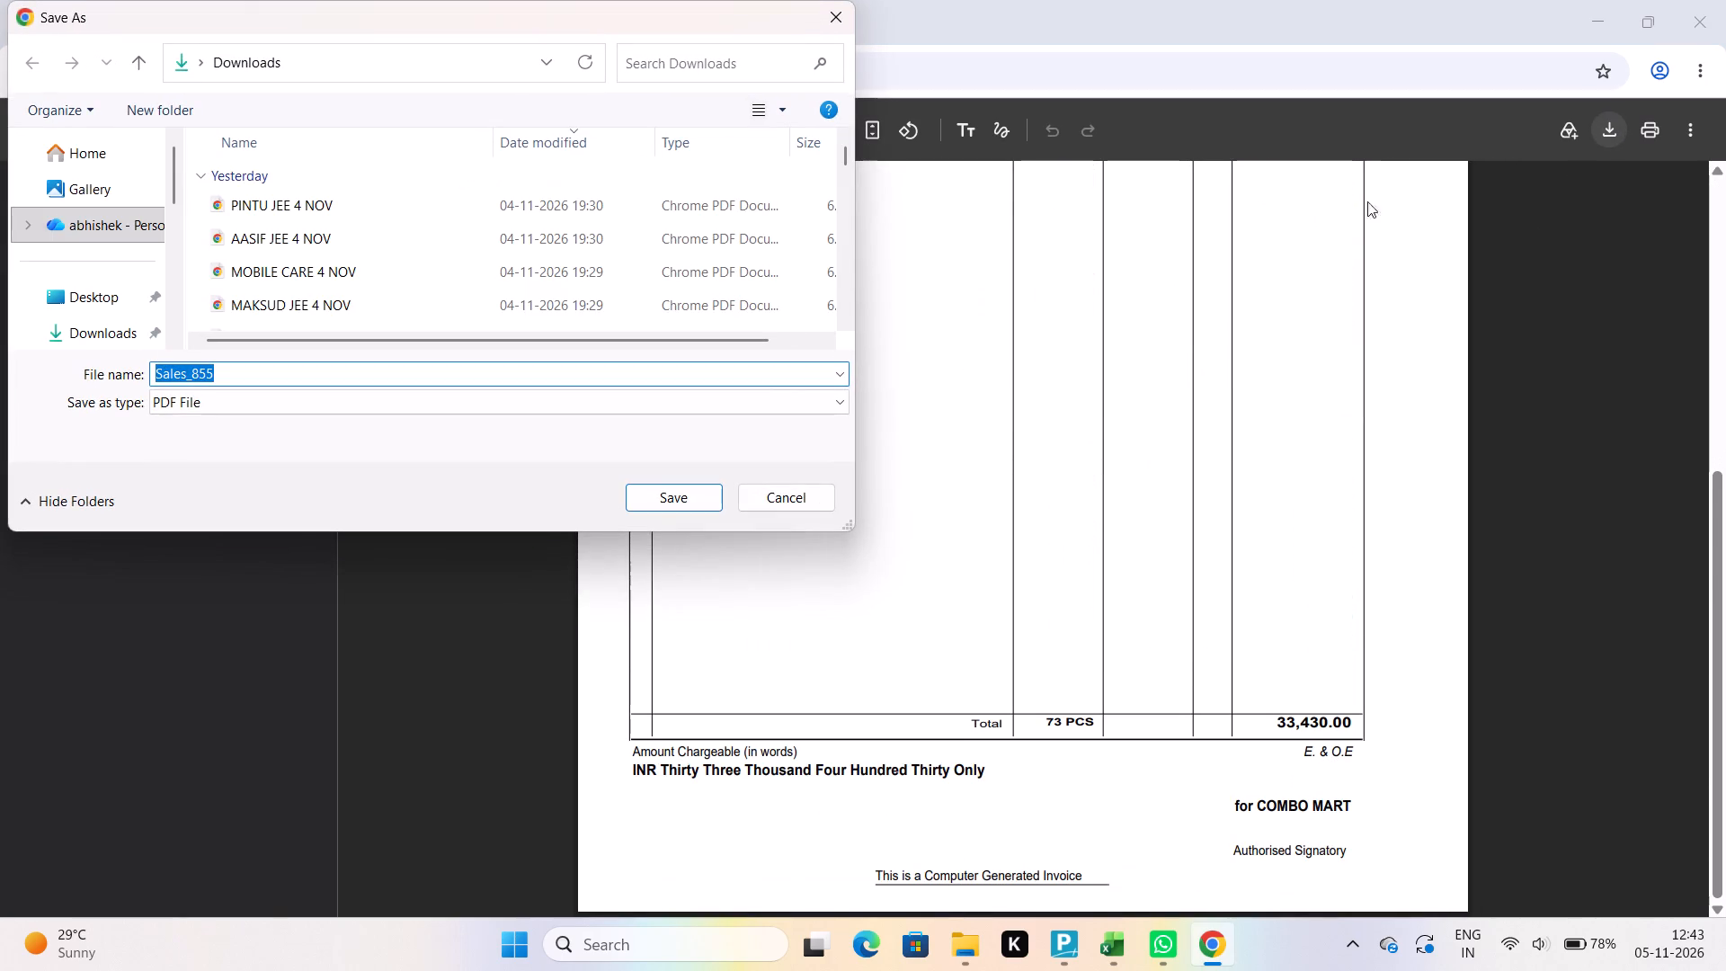
pyautogui.click(500, 371)
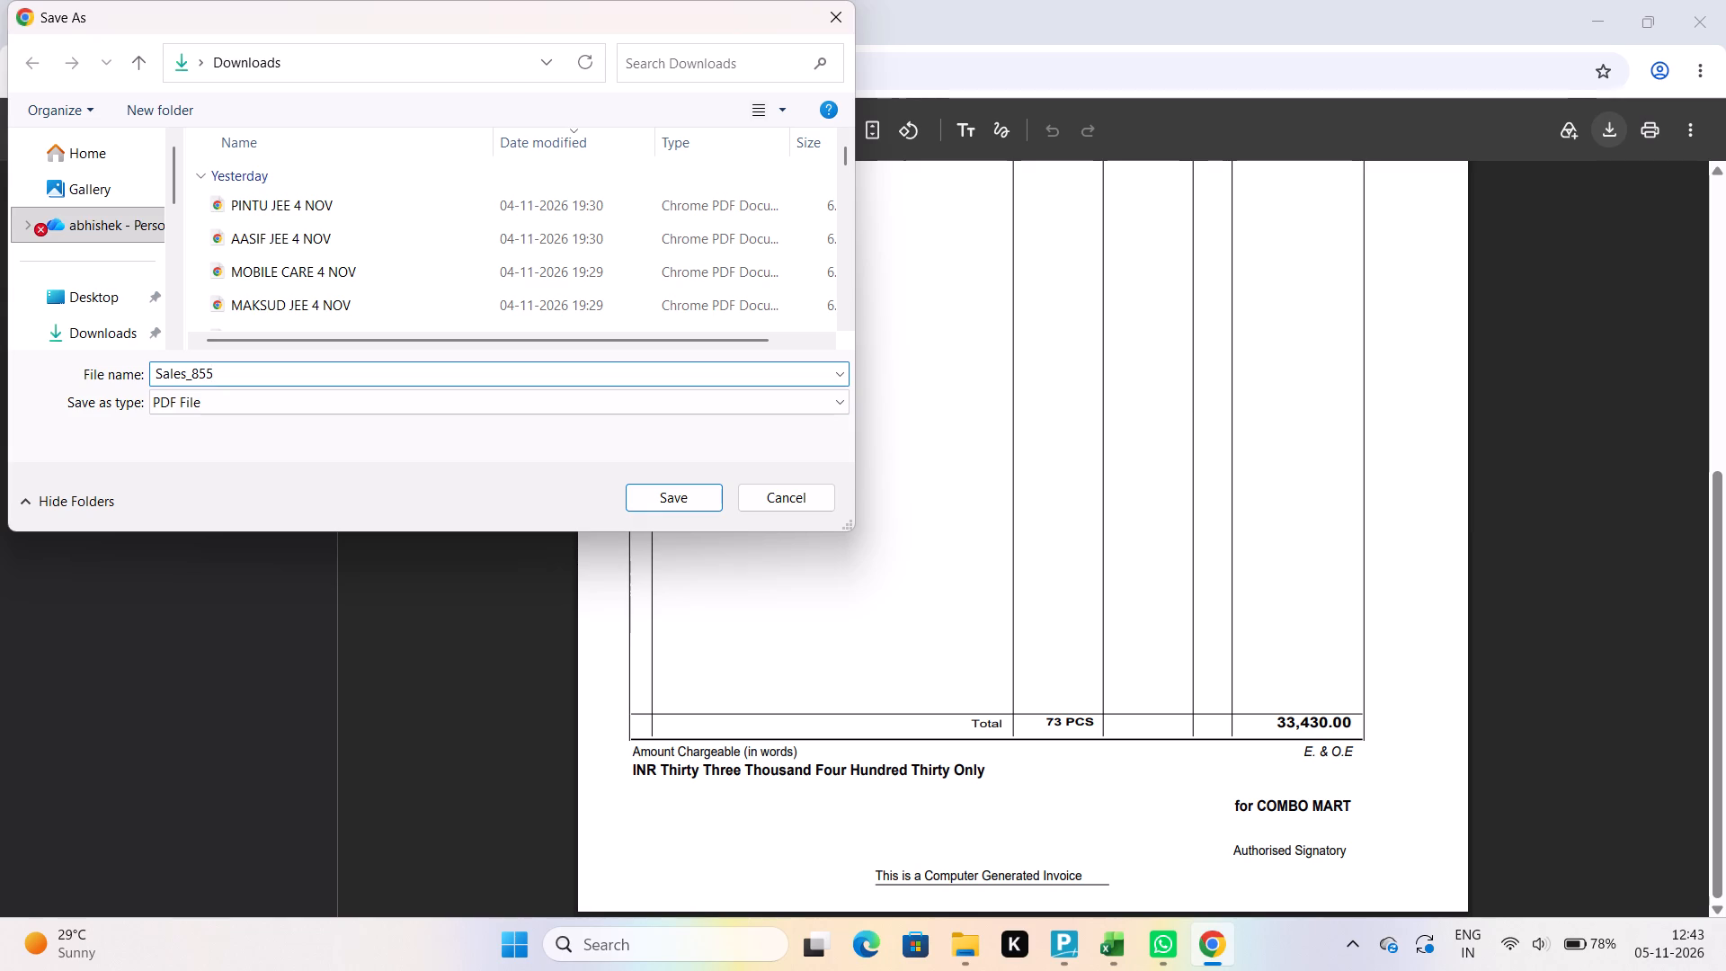
pyautogui.press('BackSpace')
pyautogui.press('BackSpace')
pyautogui.press('BackSpace')
pyautogui.press('BackSpace')
pyautogui.press('BackSpace')
pyautogui.press('BackSpace')
pyautogui.press('BackSpace')
pyautogui.press('BackSpace')
pyautogui.press('BackSpace')
pyautogui.press('BackSpace')
pyautogui.press('BackSpace')
pyautogui.press('BackSpace')
pyautogui.press('BackSpace')
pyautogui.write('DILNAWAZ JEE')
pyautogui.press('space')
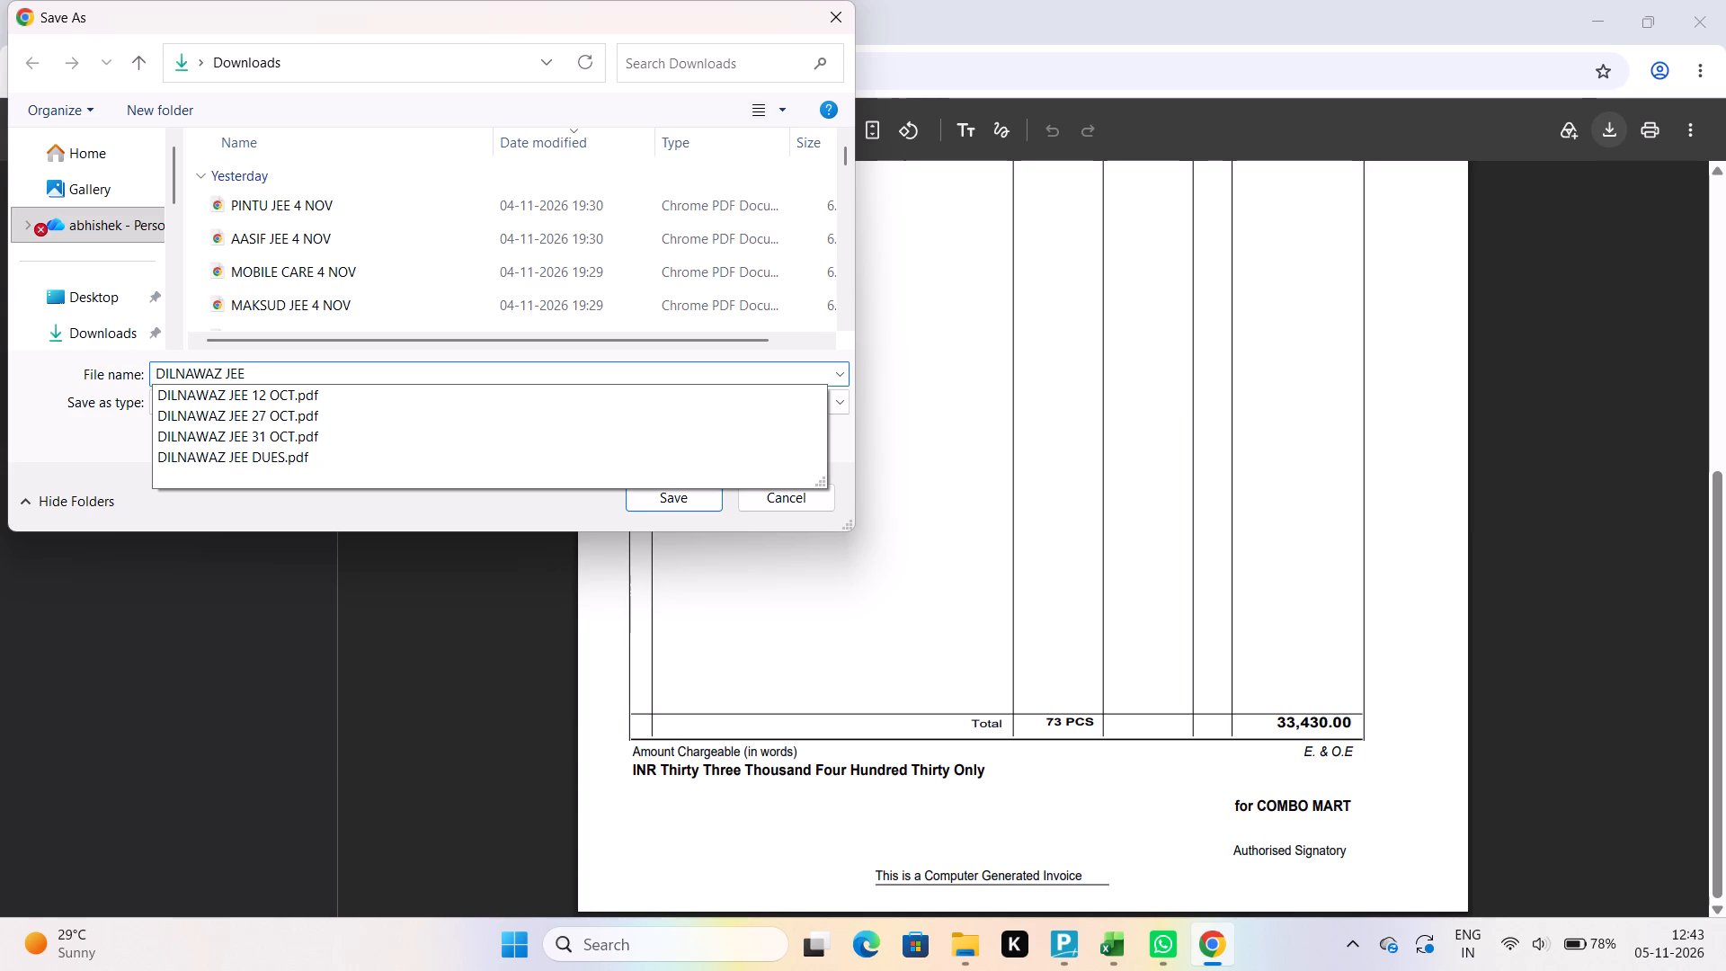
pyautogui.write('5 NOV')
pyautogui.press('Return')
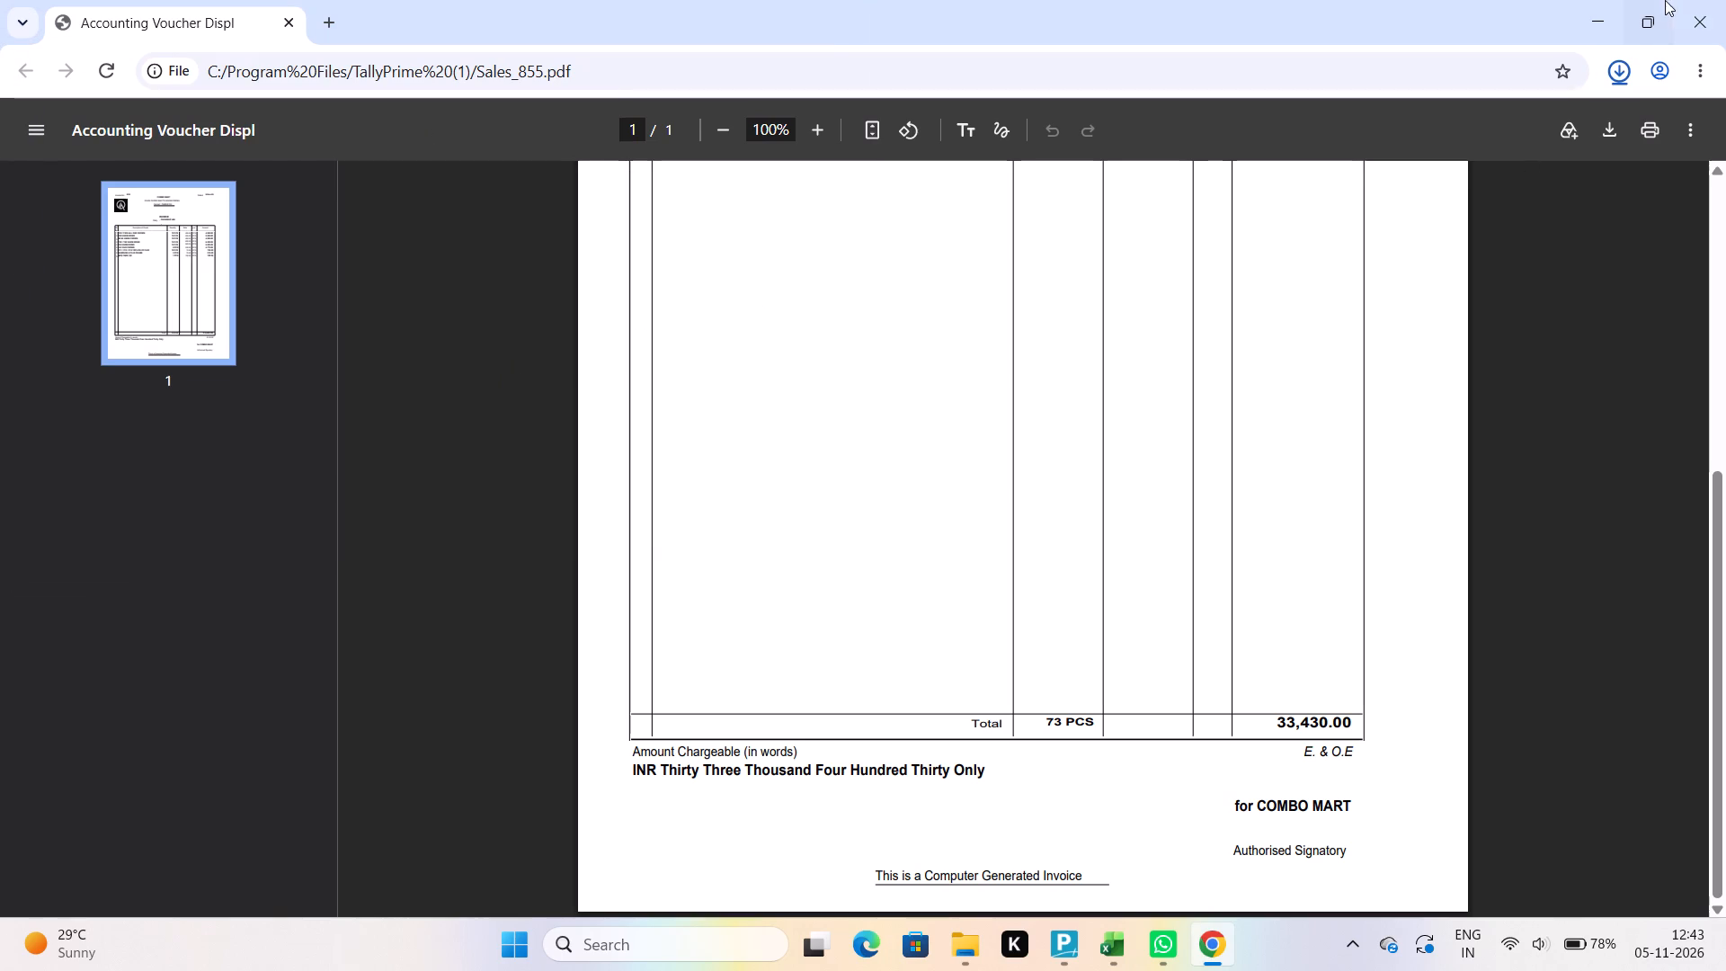
# Close the PDF window and back out of voucher 855 to the ledger selection.
pyautogui.click(1695, 22)
pyautogui.press('Escape')
pyautogui.press('Escape')
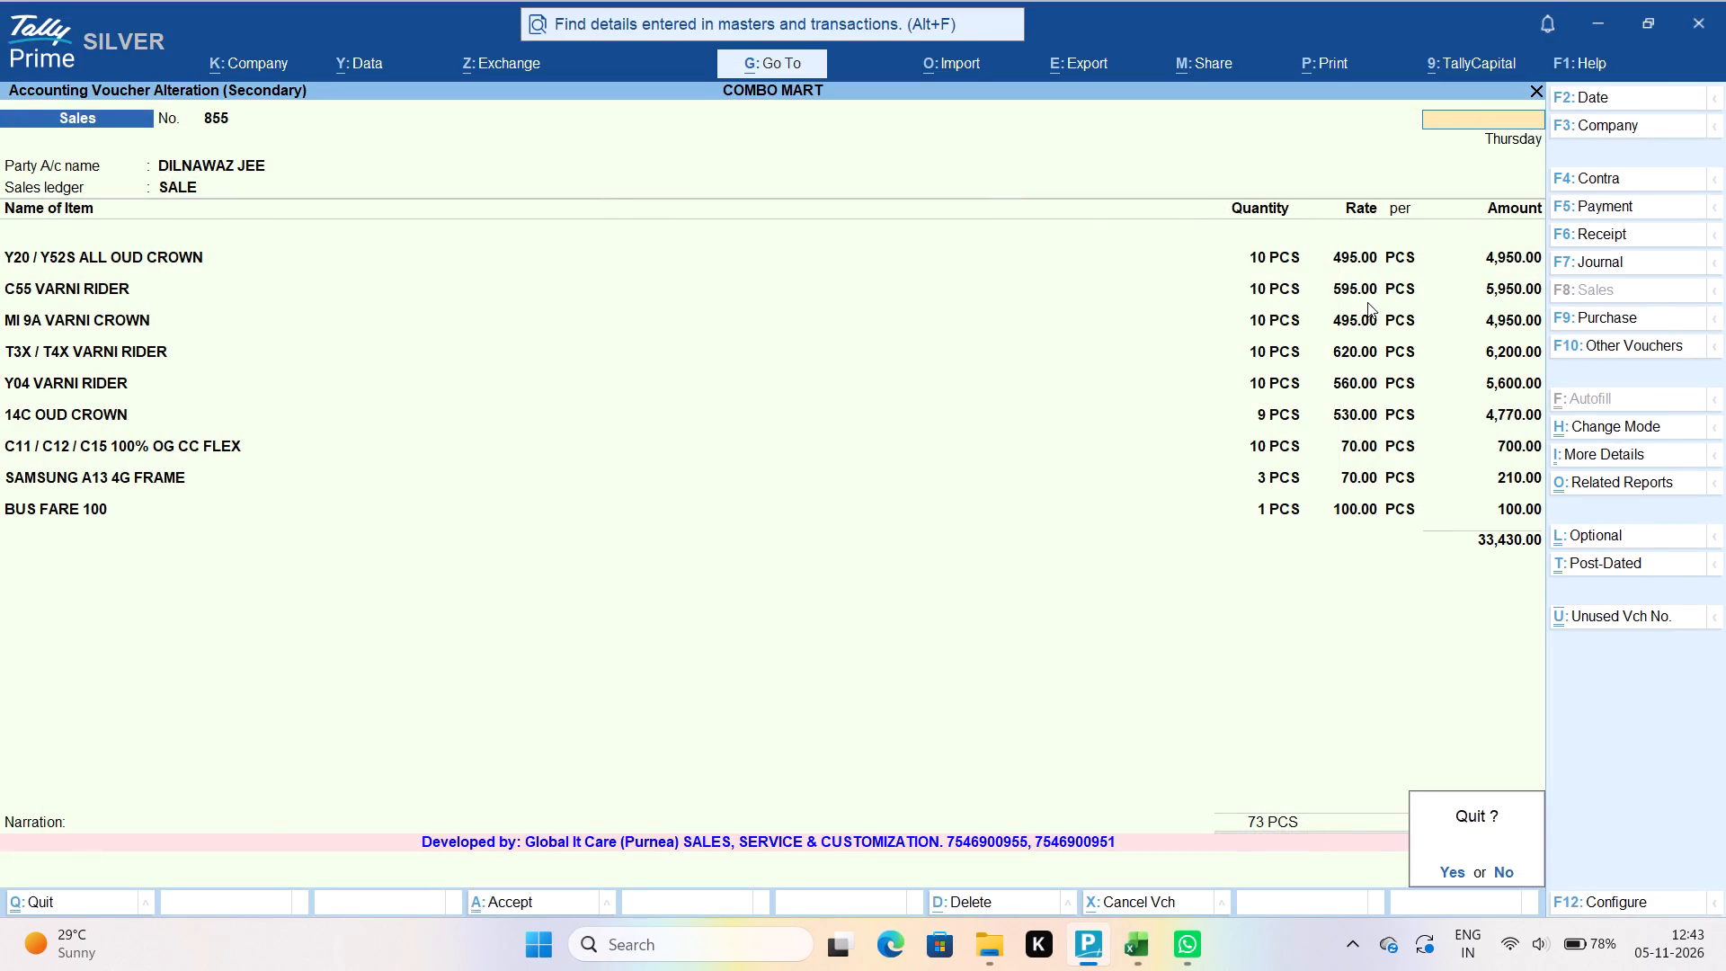
pyautogui.press('Escape')
pyautogui.press('Escape')
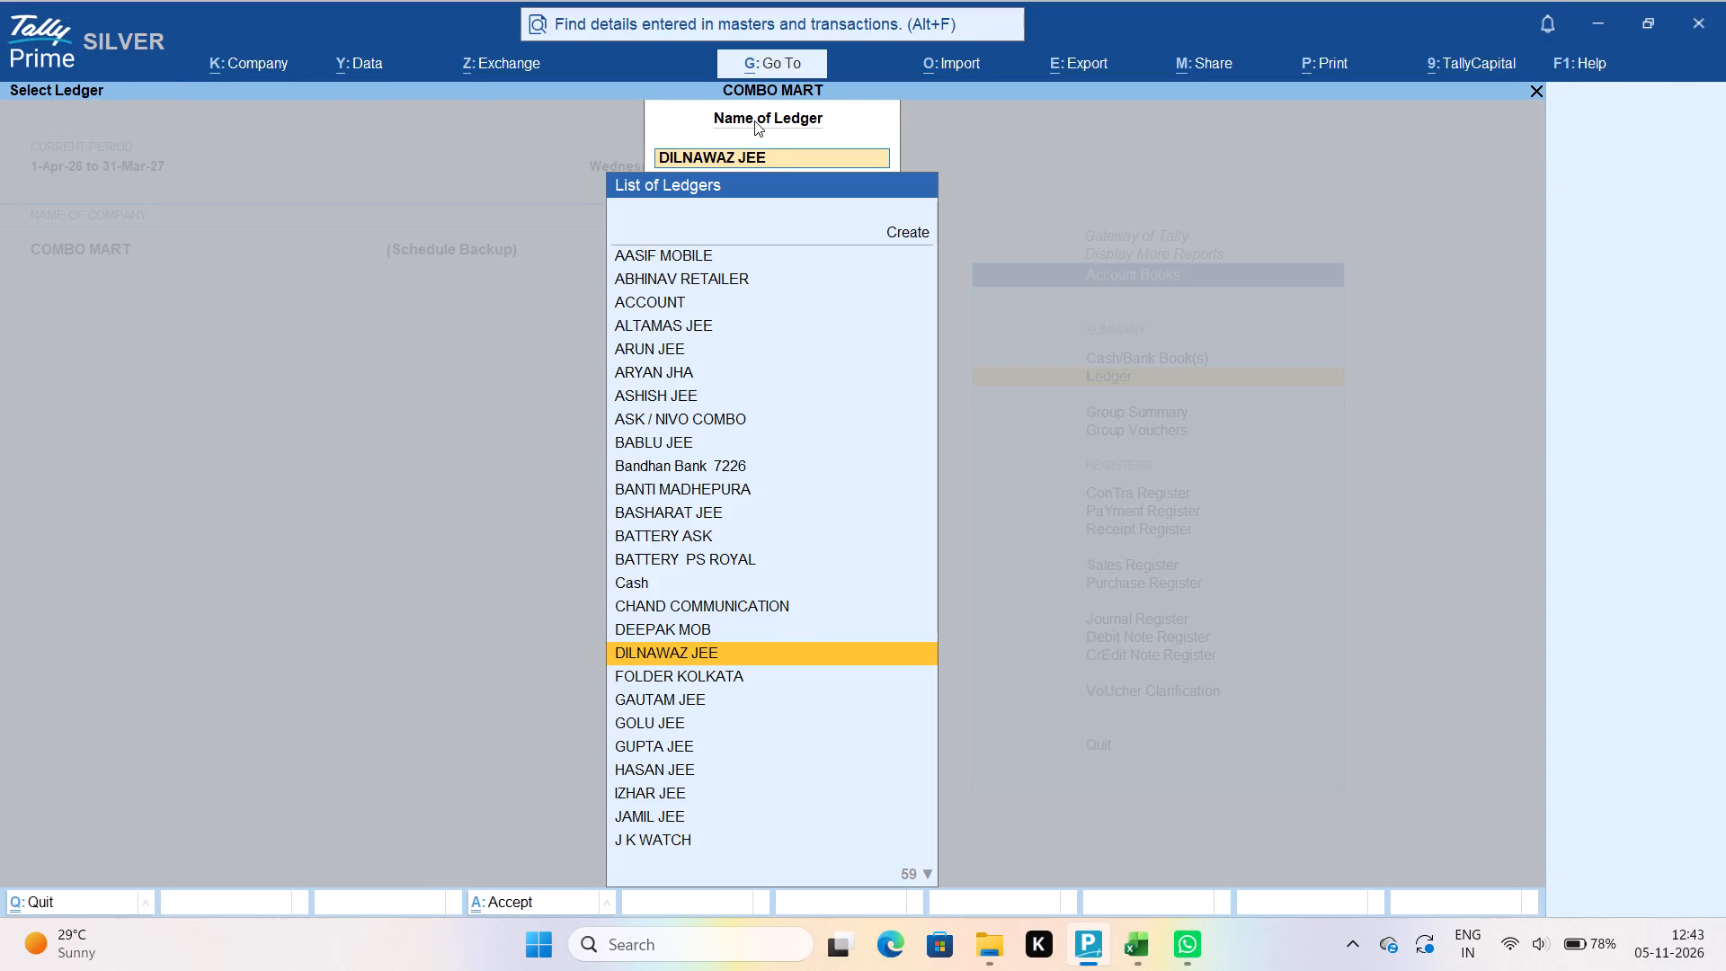
# Replace the ledger name with RAKESH and open the RAKESH JEE ledger vouchers.
pyautogui.click(774, 154)
pyautogui.write('RAKESH')
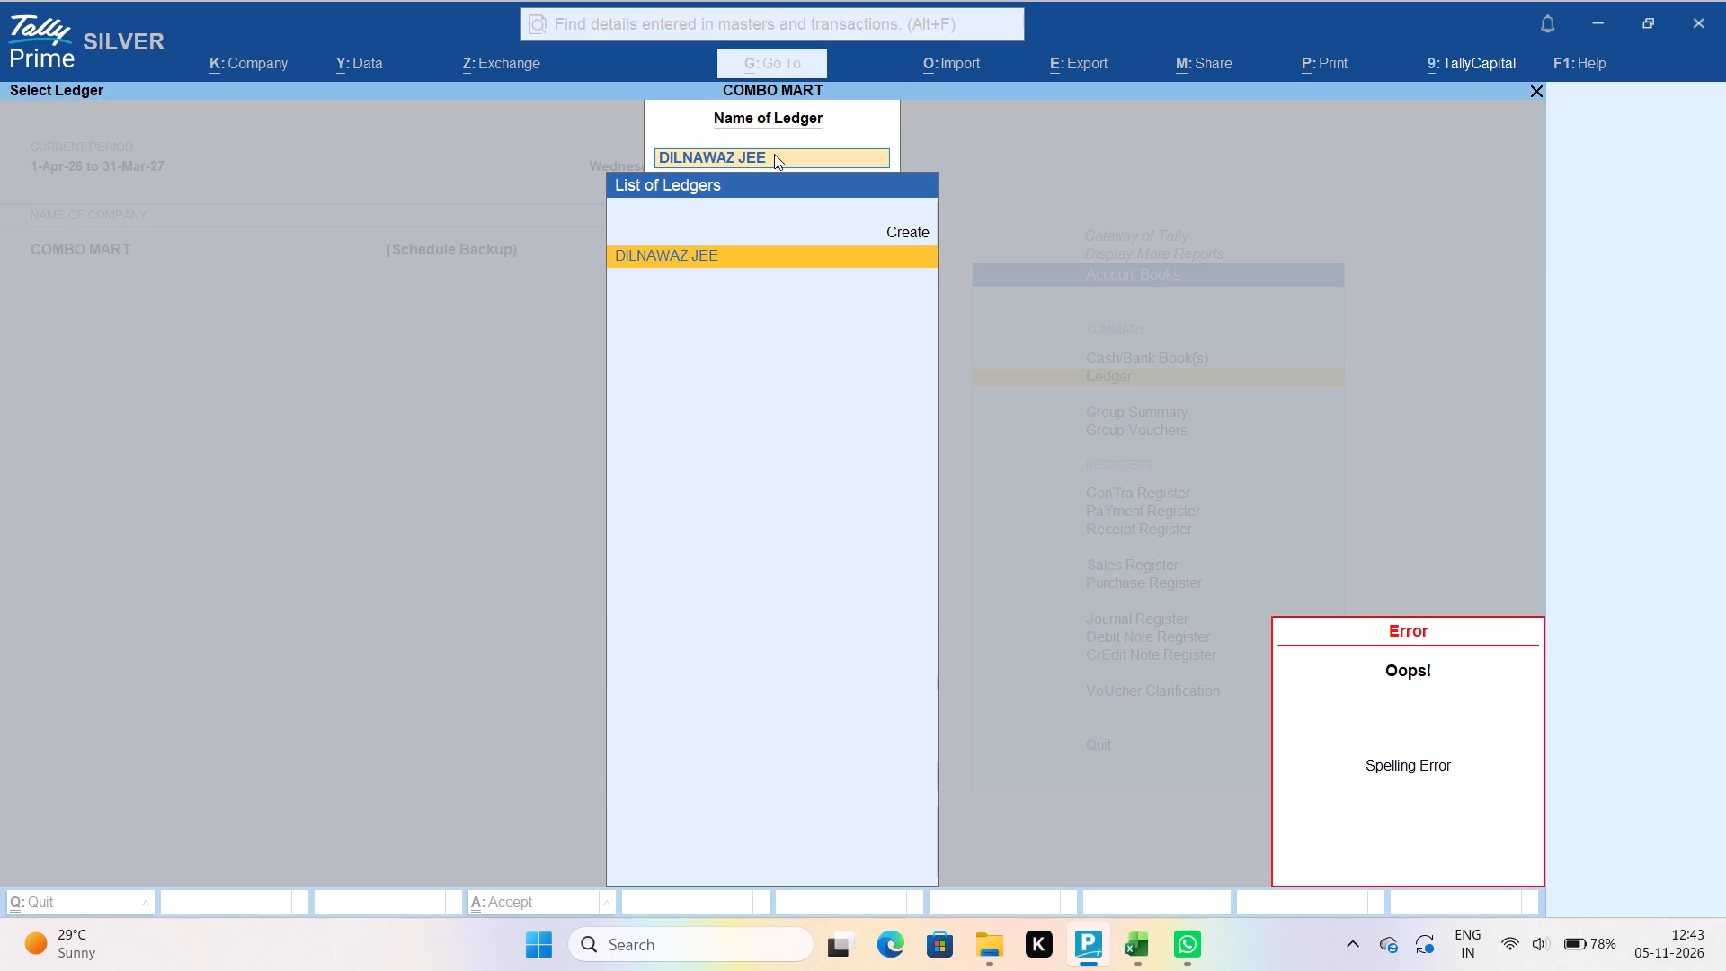
pyautogui.press('BackSpace')
pyautogui.press('BackSpace')
pyautogui.press('BackSpace')
pyautogui.press('BackSpace')
pyautogui.press('BackSpace')
pyautogui.press('BackSpace')
pyautogui.press('BackSpace')
pyautogui.press('BackSpace')
pyautogui.press('BackSpace')
pyautogui.press('BackSpace')
pyautogui.press('BackSpace')
pyautogui.press('BackSpace')
pyautogui.press('BackSpace')
pyautogui.press('BackSpace')
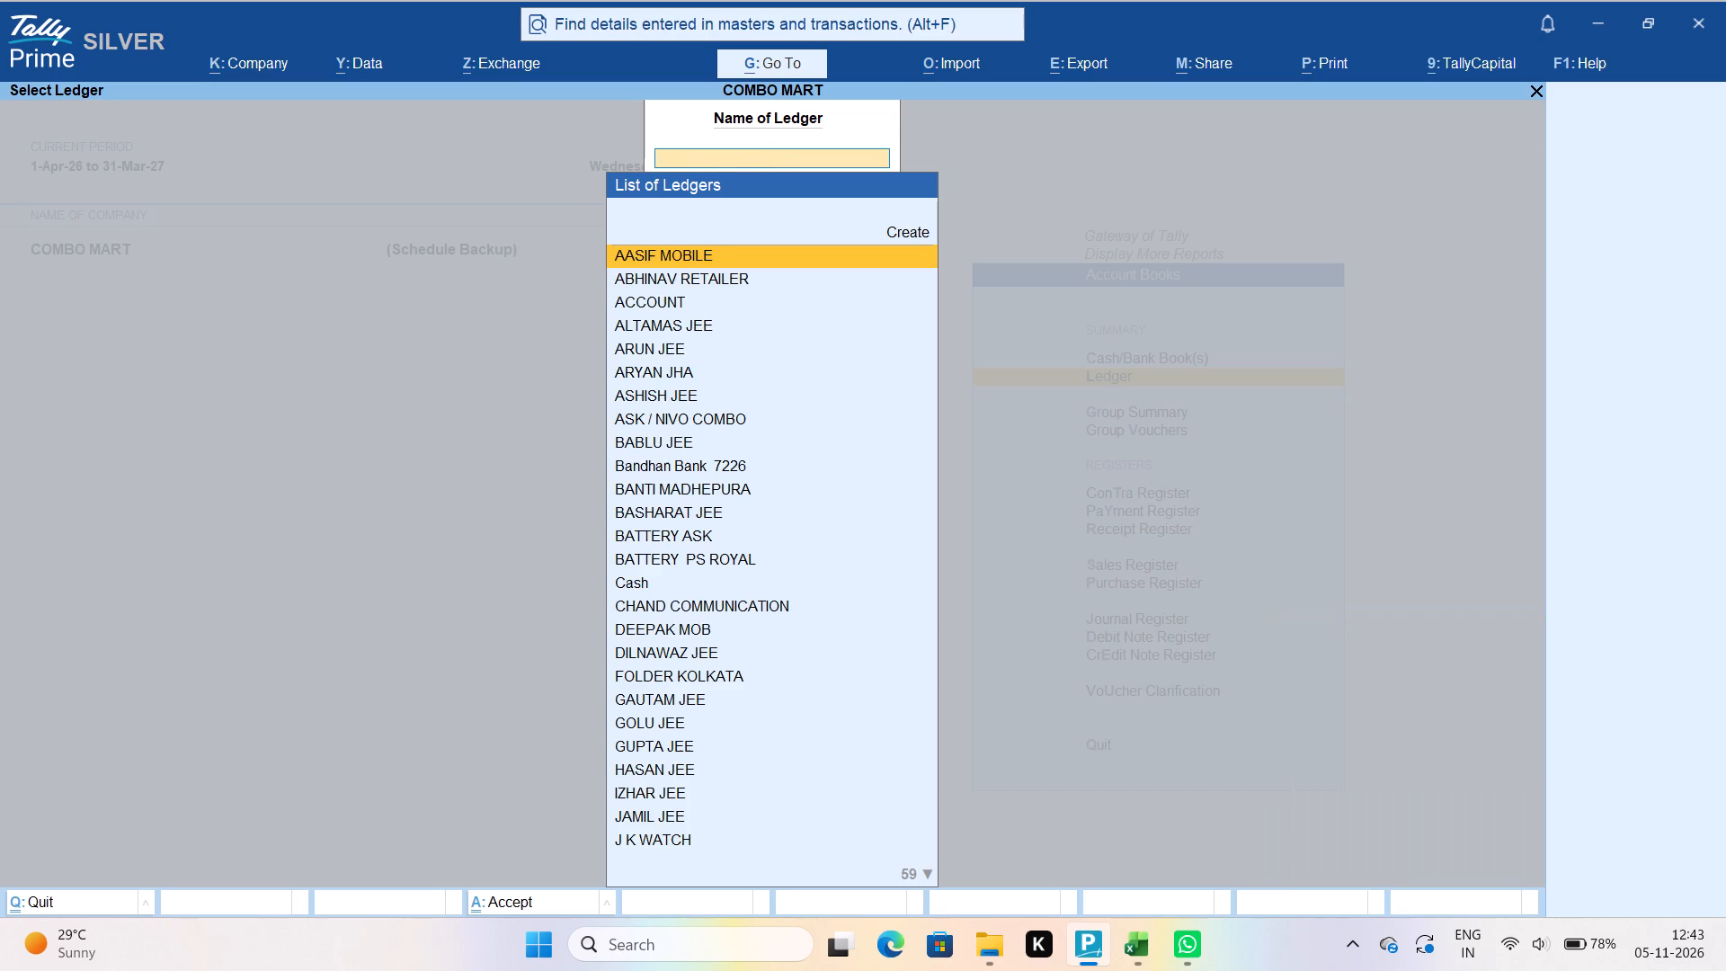
pyautogui.write('RAKESH')
pyautogui.press('Return')
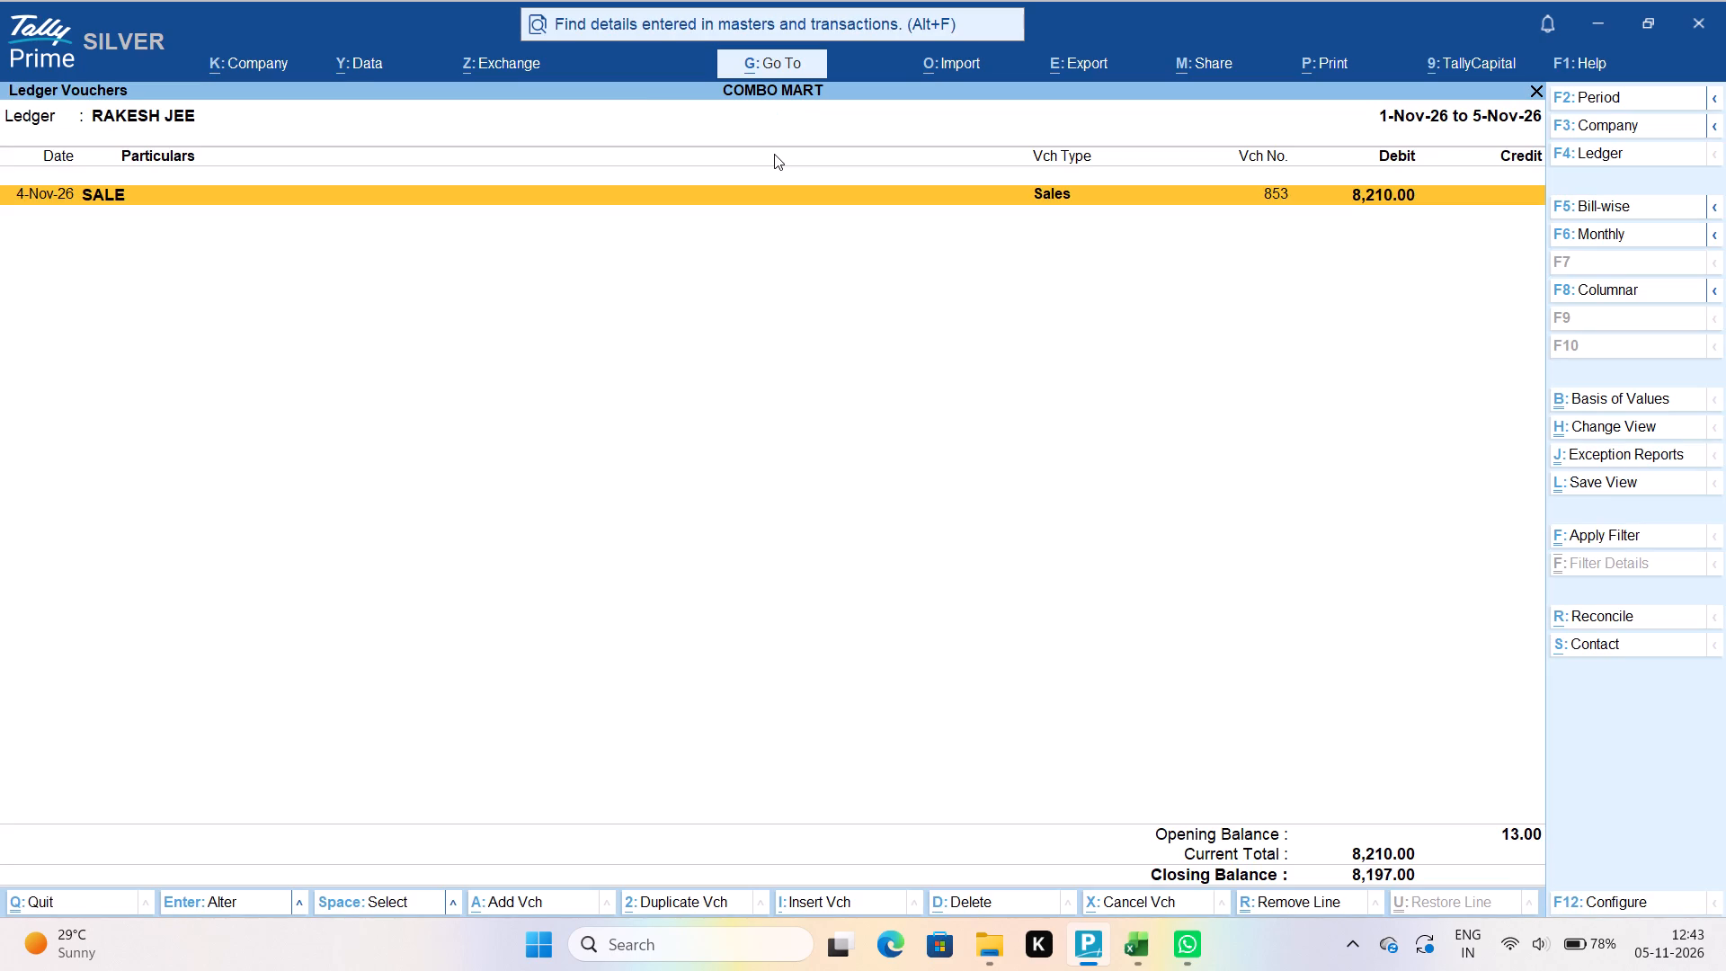
pyautogui.press('Return')
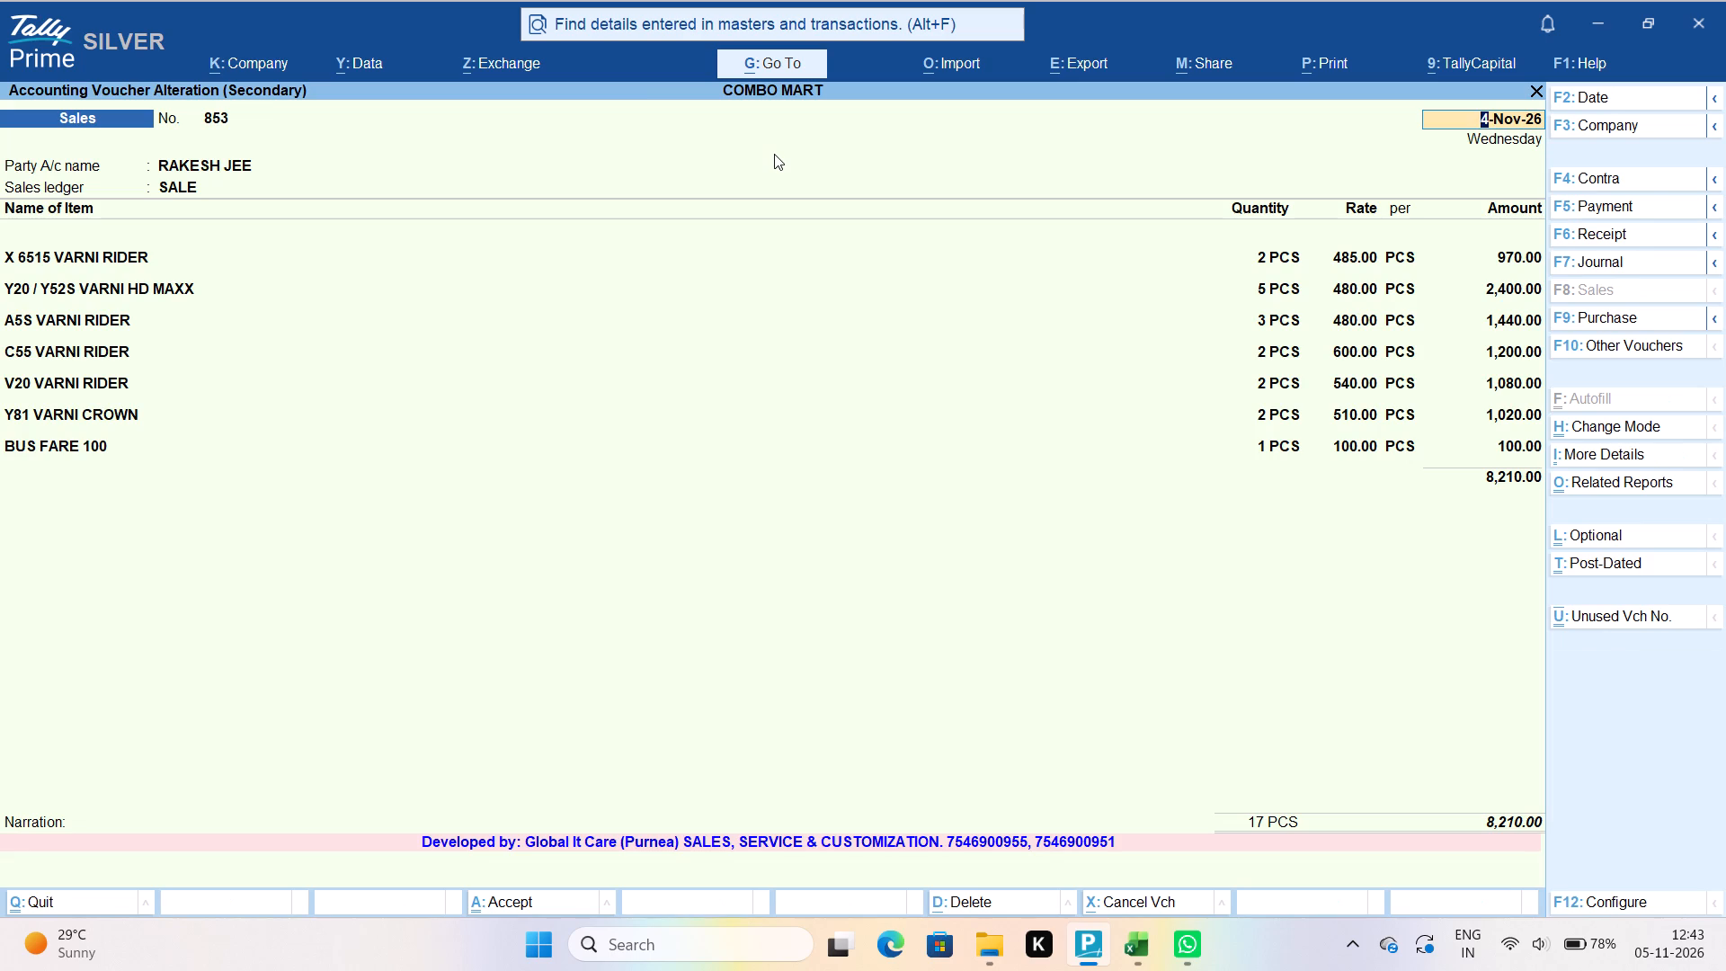
pyautogui.hotkey('ctrl', 'e')
pyautogui.press('Return')
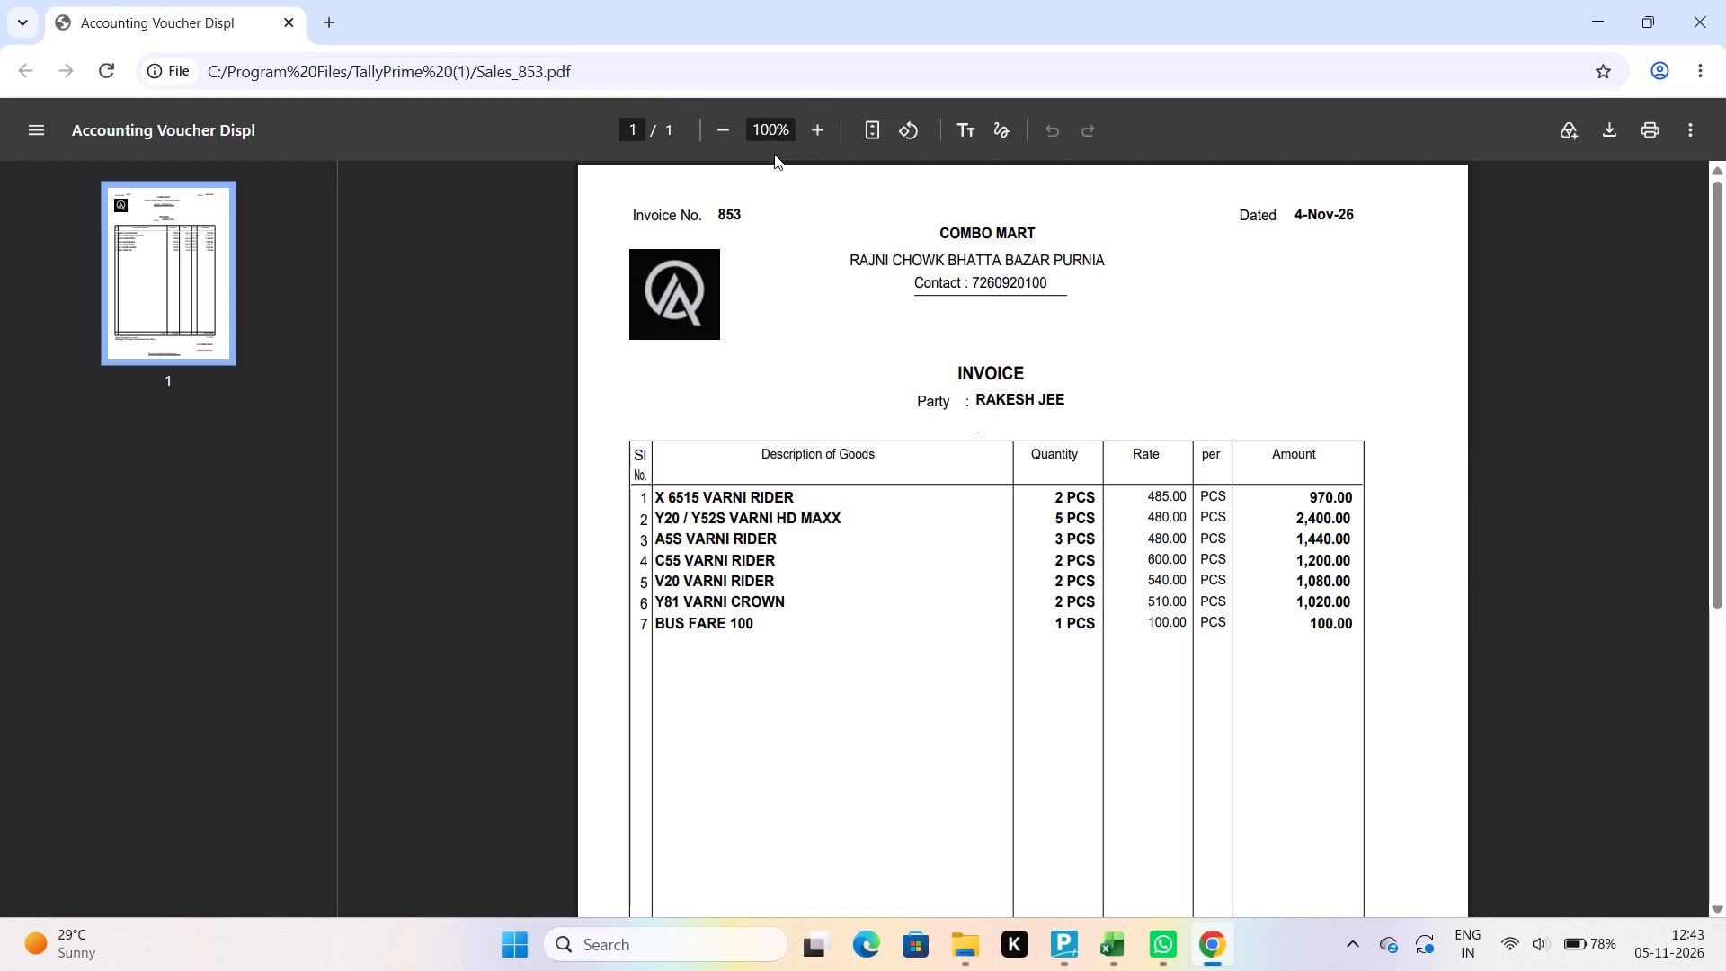
# Save the exported invoice PDF to Downloads as RAKESH JEE 5 NOV.
pyautogui.click(1604, 140)
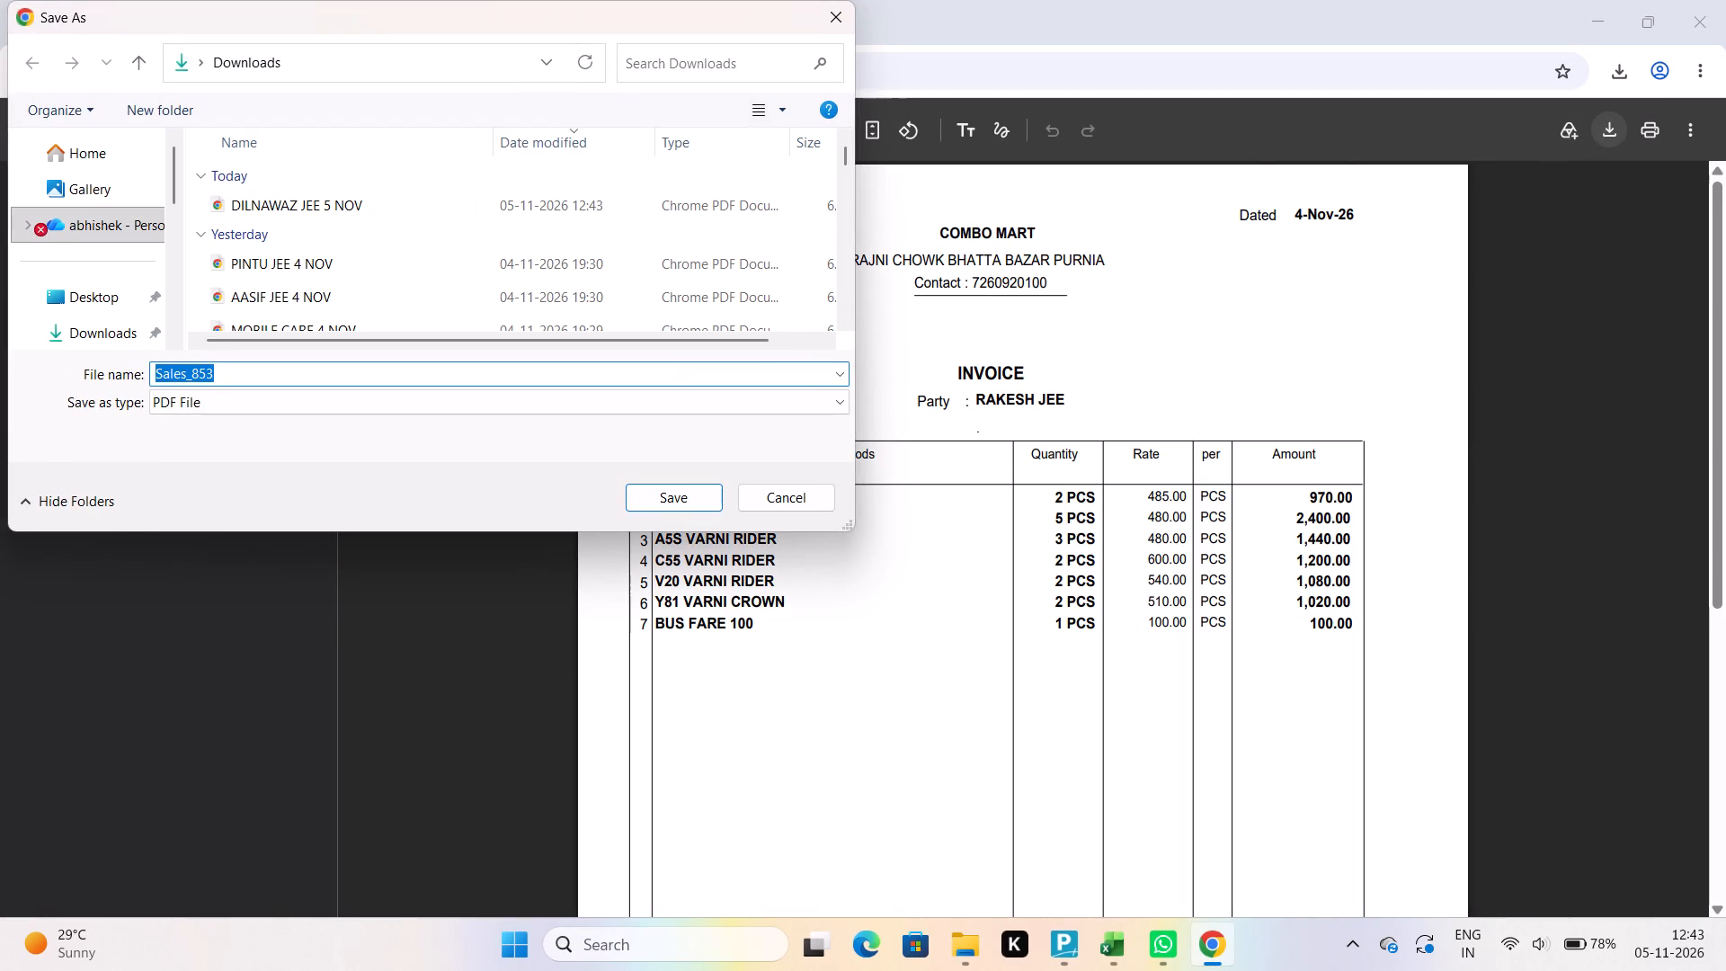
pyautogui.press('BackSpace')
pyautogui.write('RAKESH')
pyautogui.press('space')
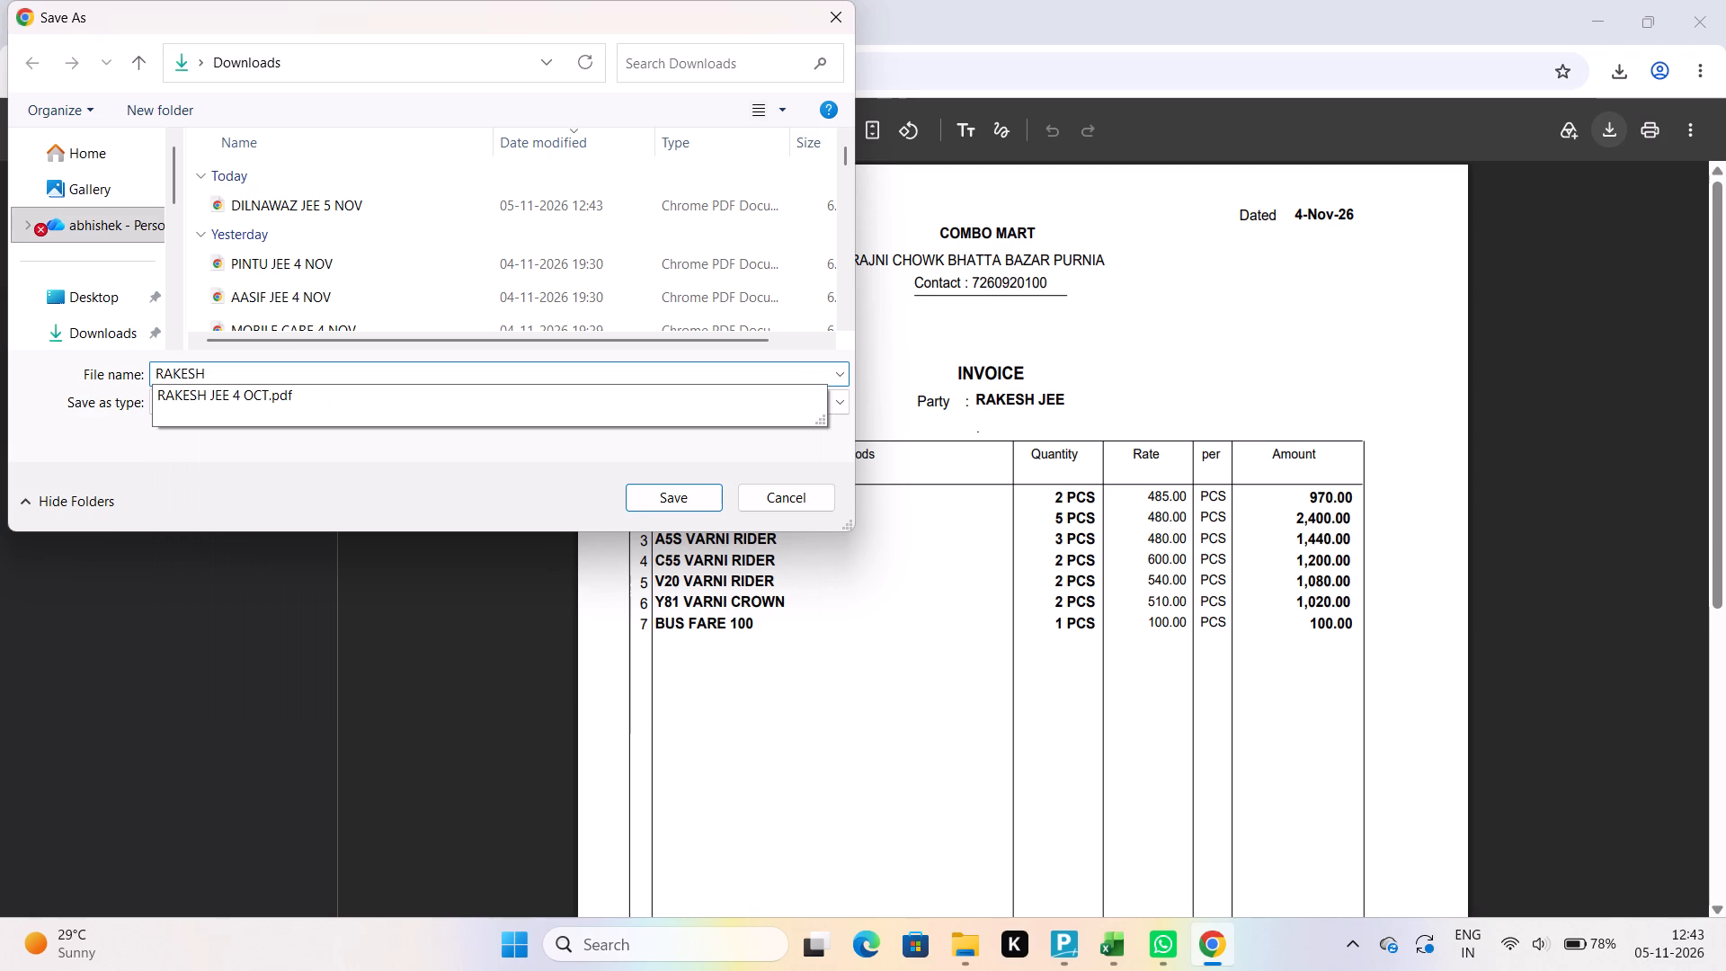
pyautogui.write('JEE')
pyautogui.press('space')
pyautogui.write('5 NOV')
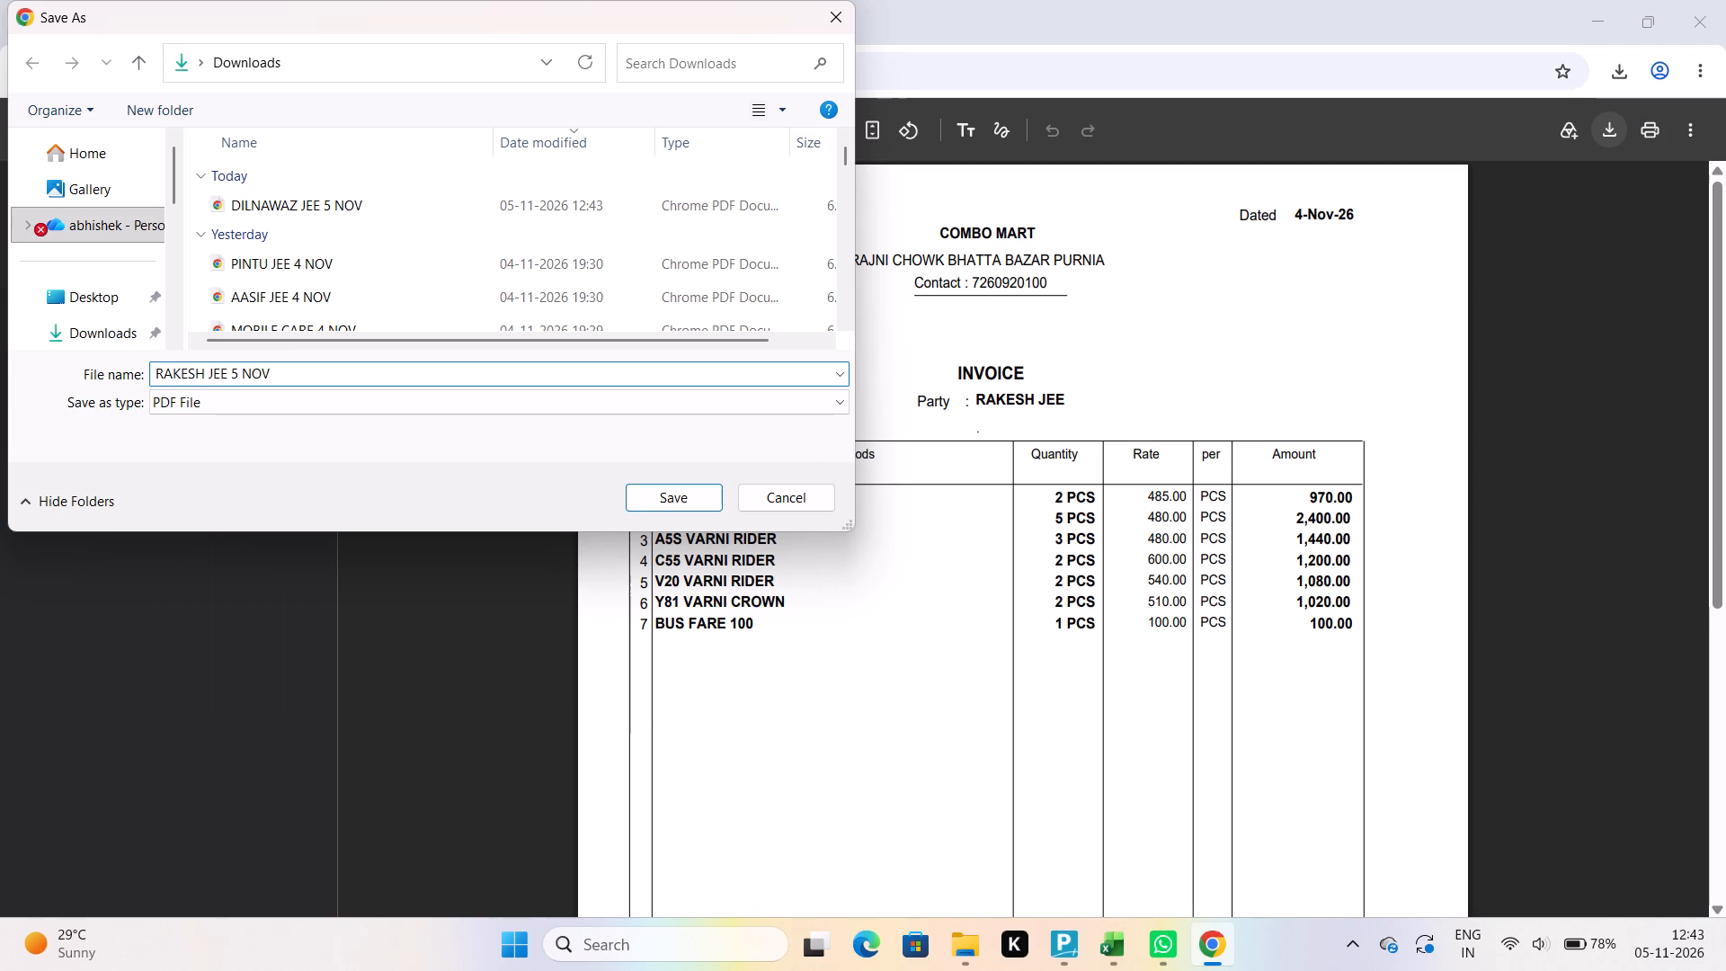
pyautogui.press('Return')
# Review the RAKESH JEE invoice from its item lines to its total, and minimize the PDF window.
pyautogui.scroll(-2, 1093, 433)
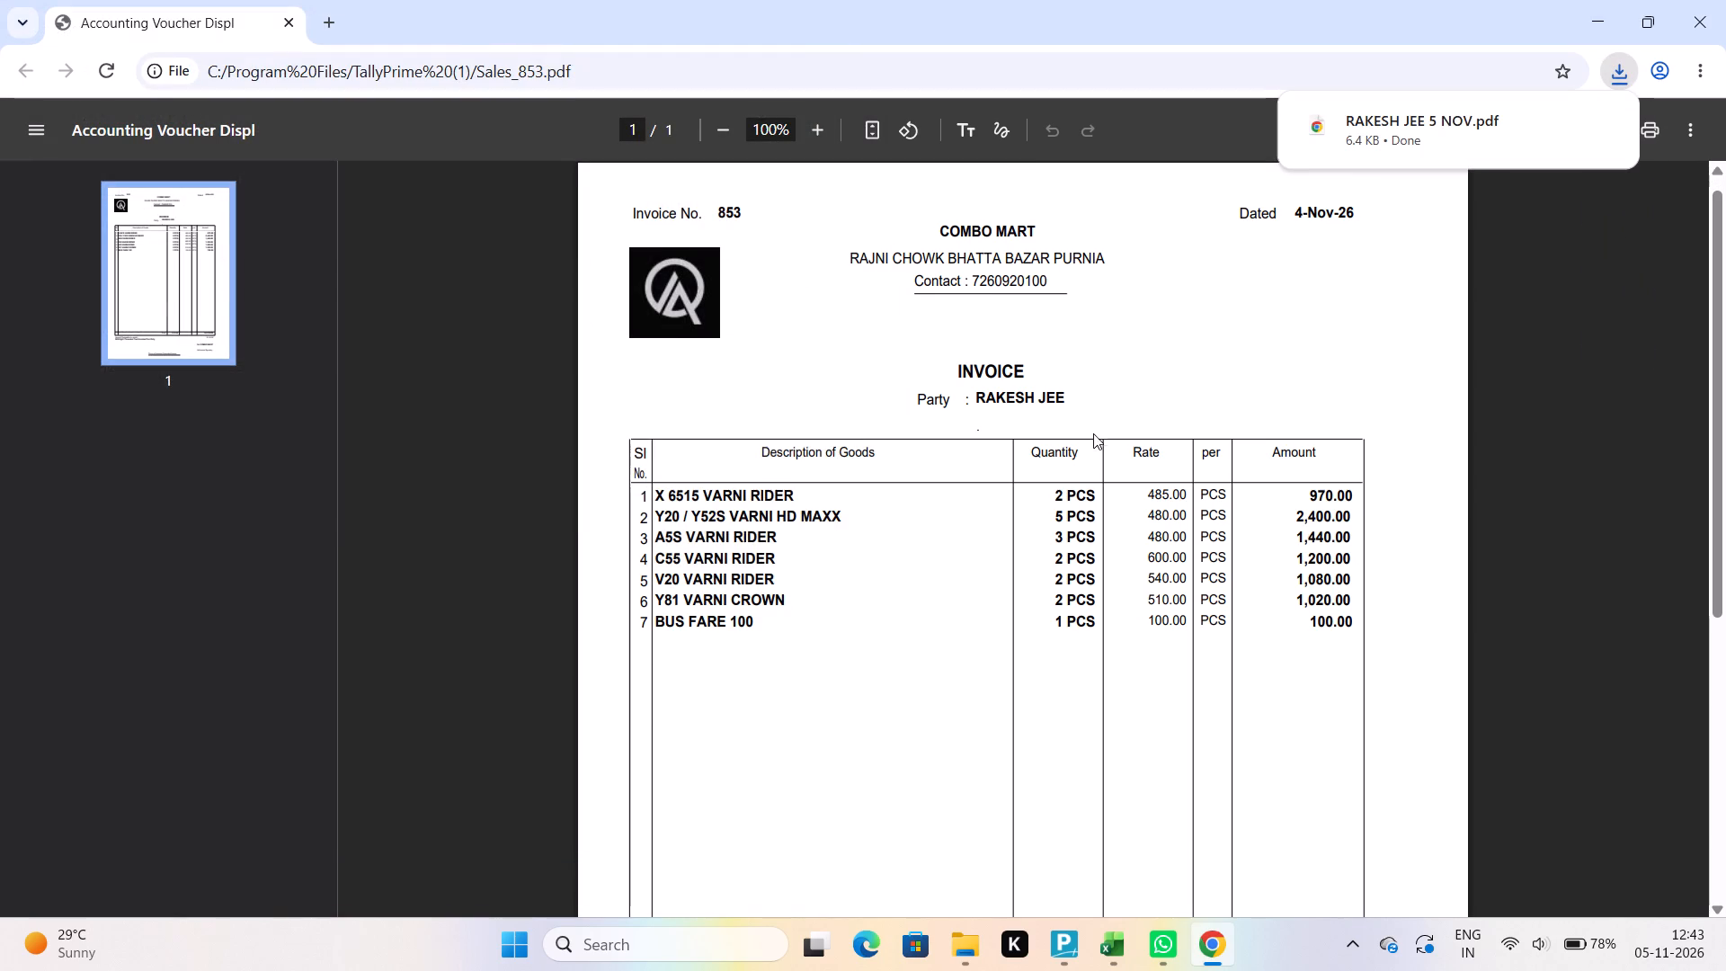
pyautogui.scroll(-1, 1093, 433)
pyautogui.scroll(2, 1093, 435)
pyautogui.scroll(-4, 1096, 456)
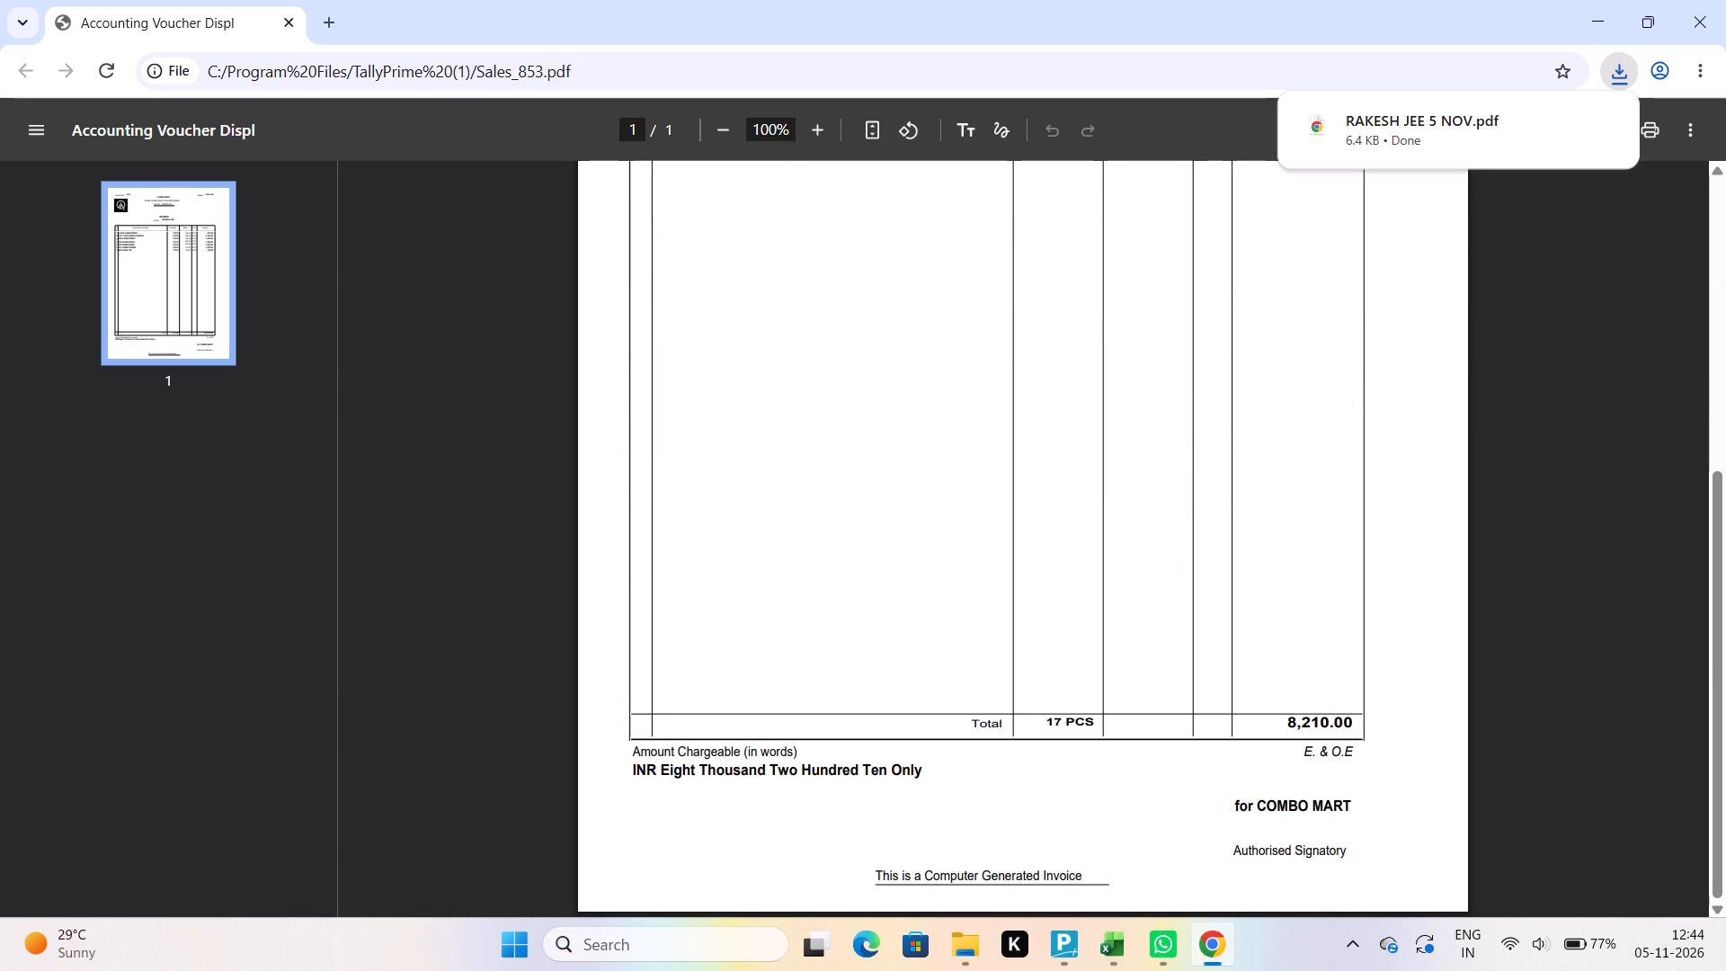
pyautogui.scroll(8, 1096, 457)
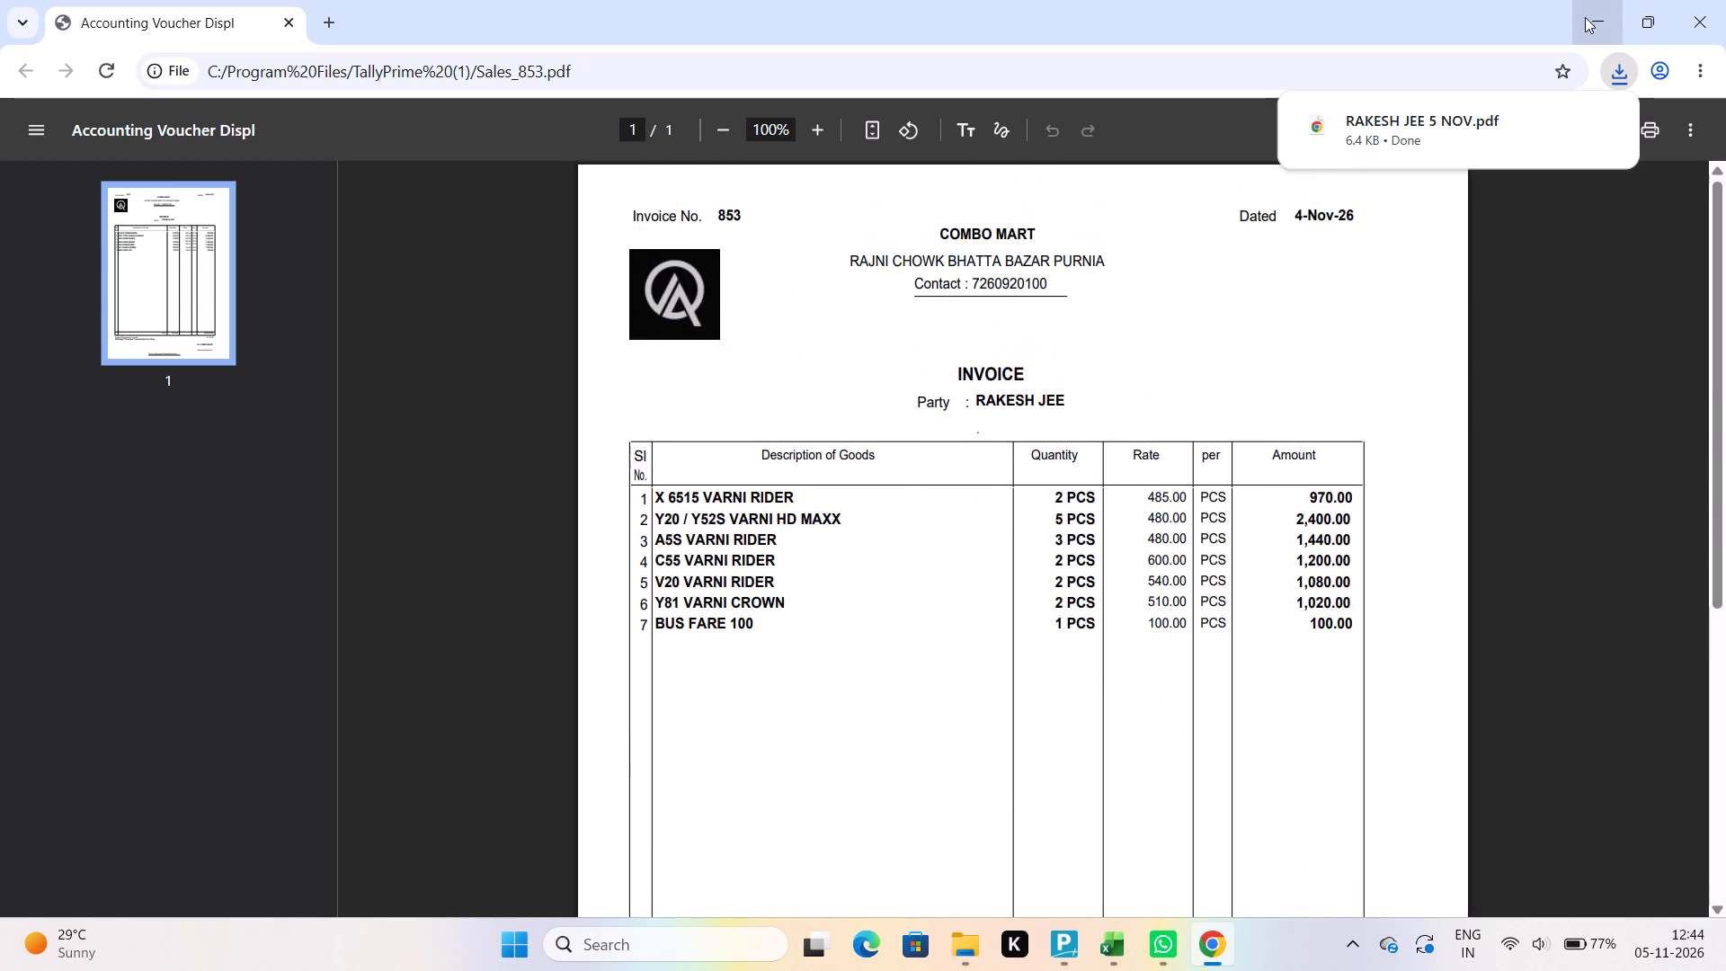
pyautogui.click(1588, 6)
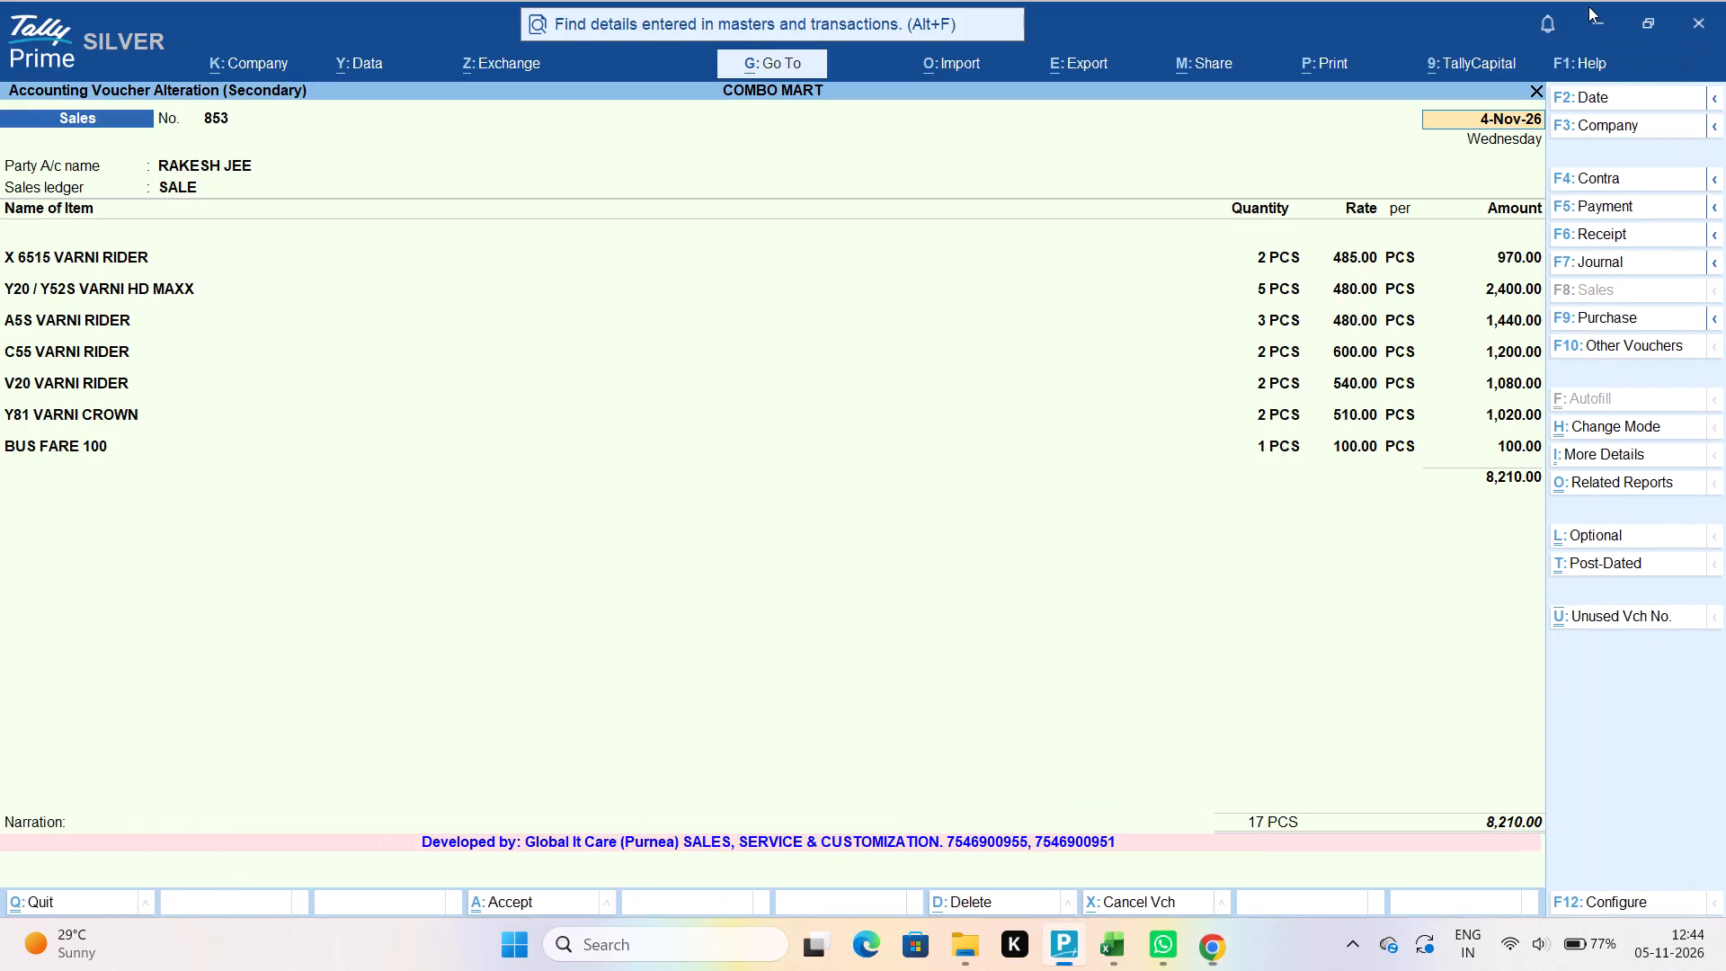